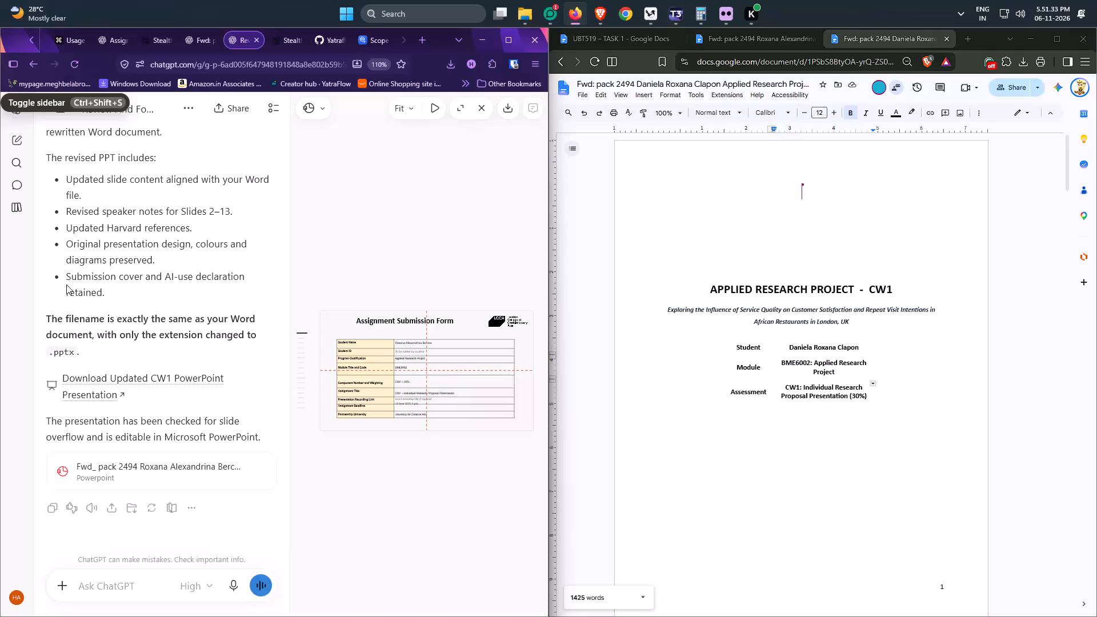
In Sidharth's ZapFast chat, start a message reading "susmita ek file check krwayi turnitin", a blank line, and "copyleaks 0".
click(553, 15)
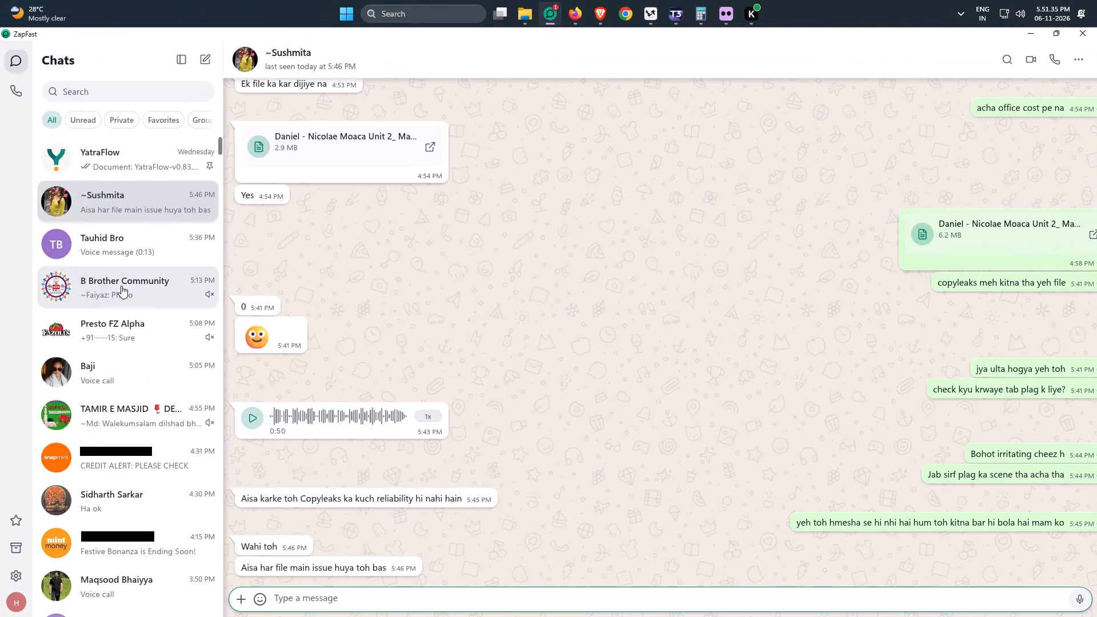
click(143, 363)
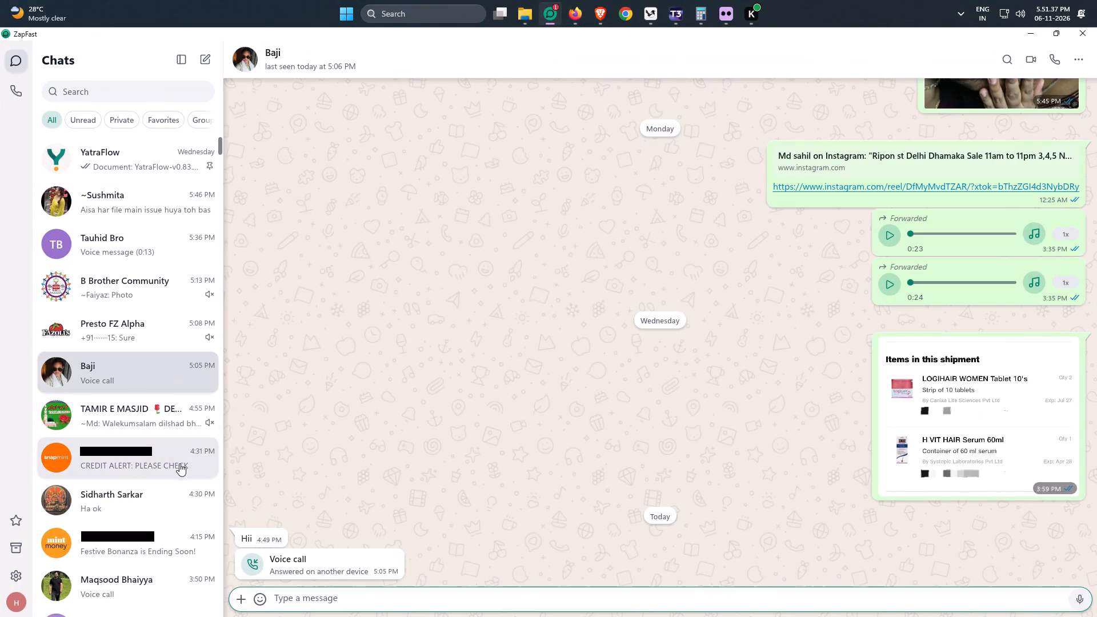
click(120, 488)
click(298, 597)
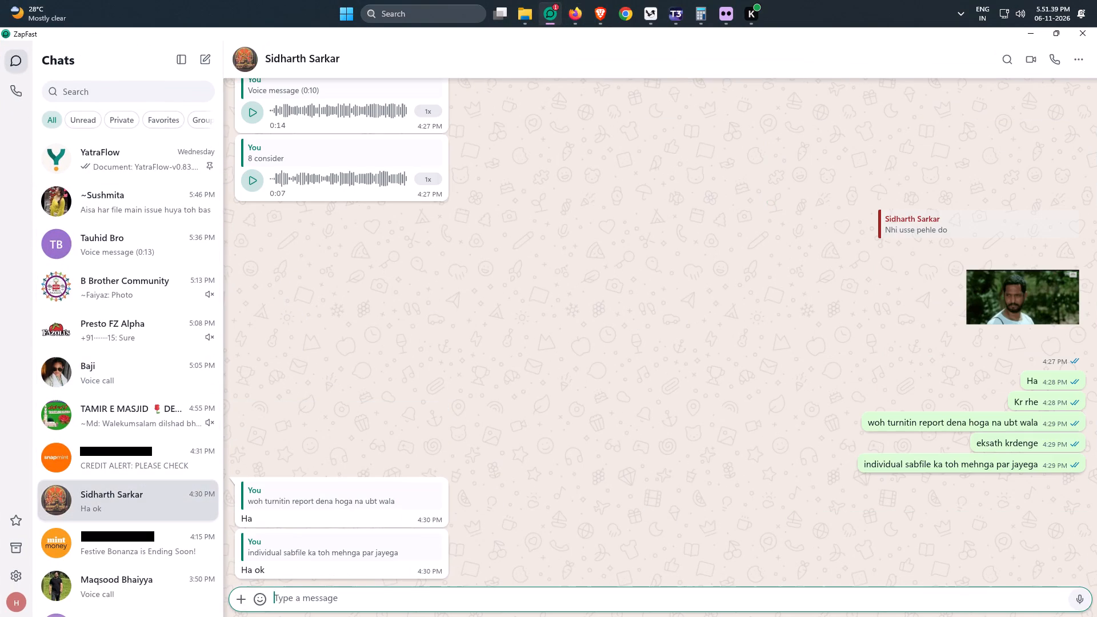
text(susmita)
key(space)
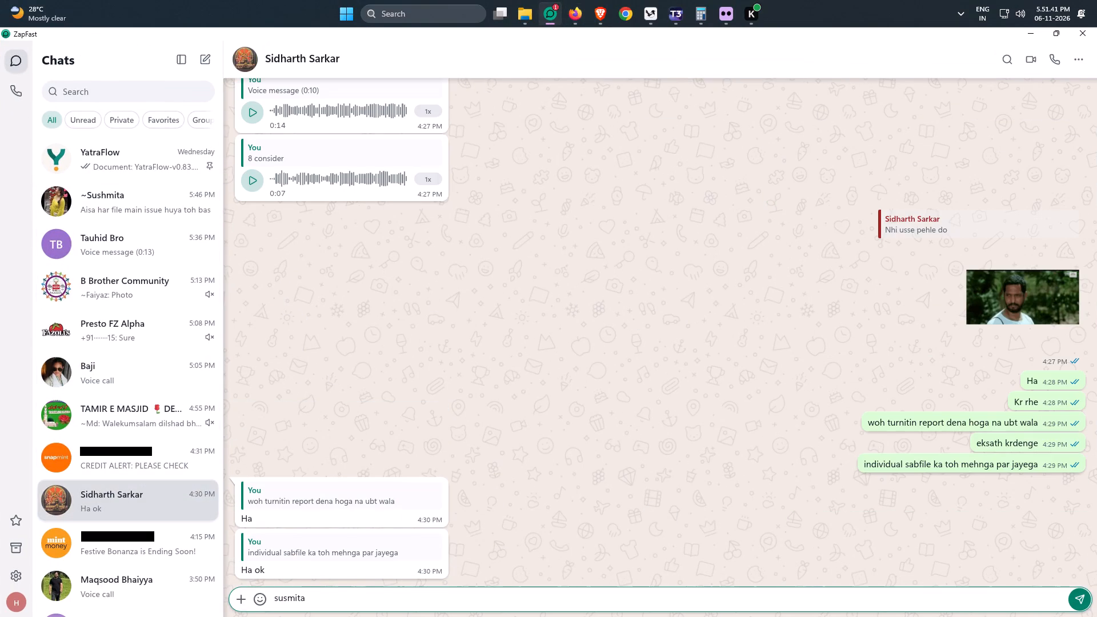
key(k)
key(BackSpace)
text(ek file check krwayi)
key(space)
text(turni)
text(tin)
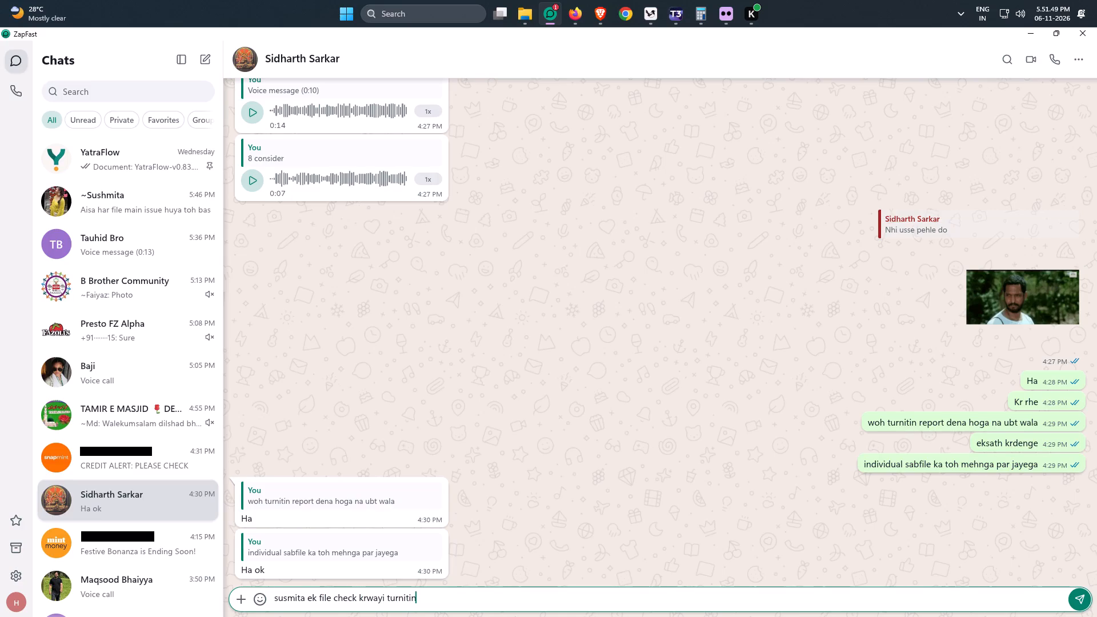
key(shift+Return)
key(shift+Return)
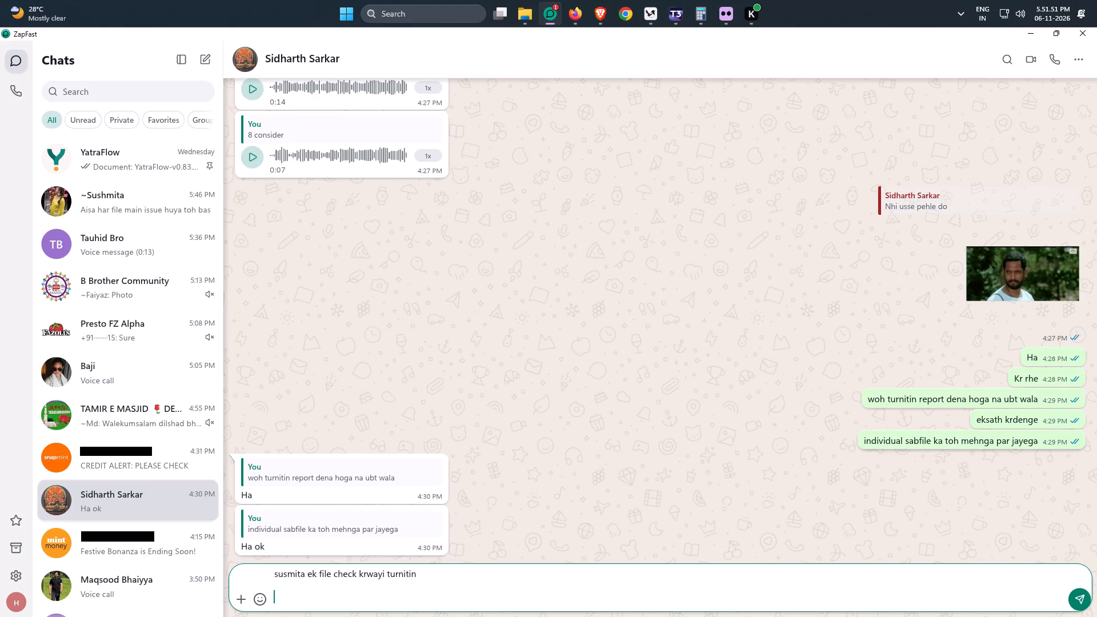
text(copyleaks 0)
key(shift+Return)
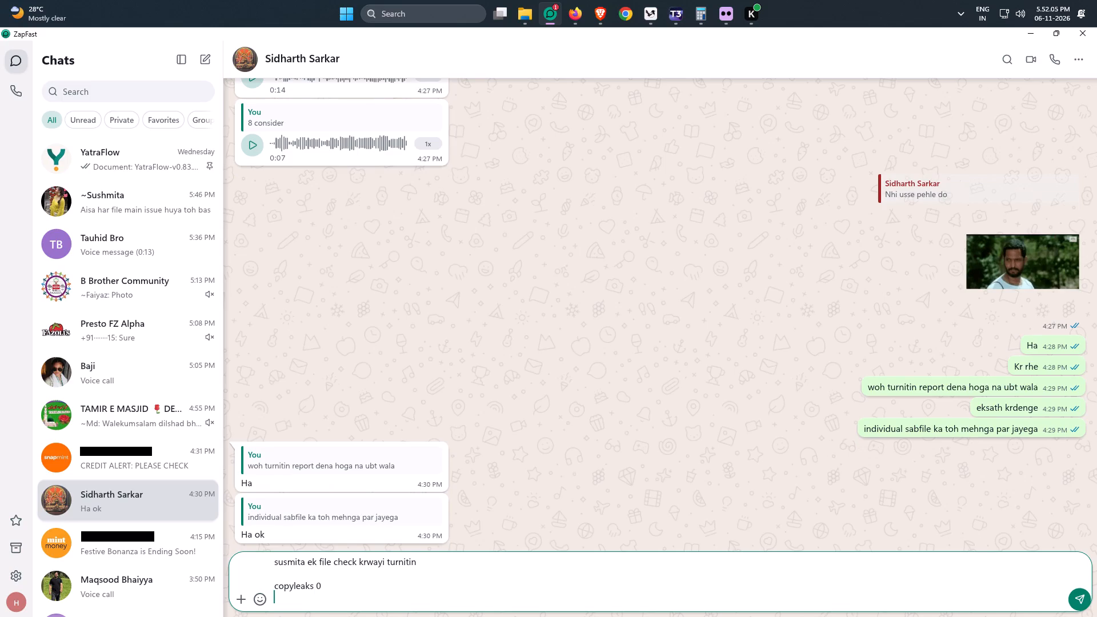
Add the line "client submission meh ai aya" to the message draft.
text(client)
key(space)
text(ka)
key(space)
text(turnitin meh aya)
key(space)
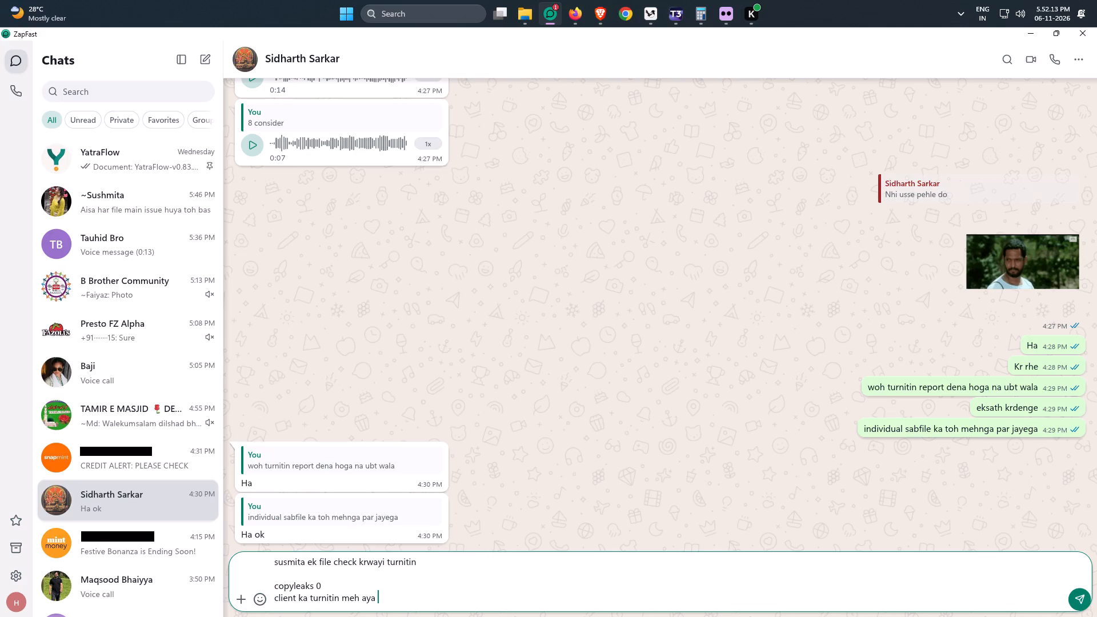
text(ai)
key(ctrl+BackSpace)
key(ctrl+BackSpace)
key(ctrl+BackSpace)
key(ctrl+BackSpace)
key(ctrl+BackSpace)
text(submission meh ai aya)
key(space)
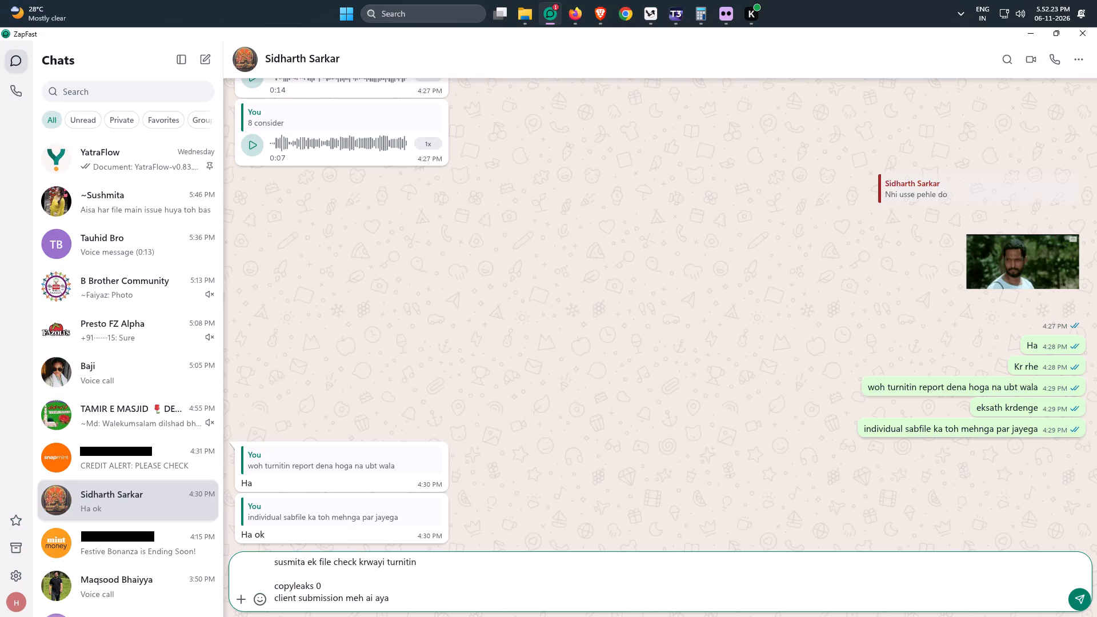
Add the line "aaj check ki wapas copyleaks meh toh 0" to the draft, followed by a blank line.
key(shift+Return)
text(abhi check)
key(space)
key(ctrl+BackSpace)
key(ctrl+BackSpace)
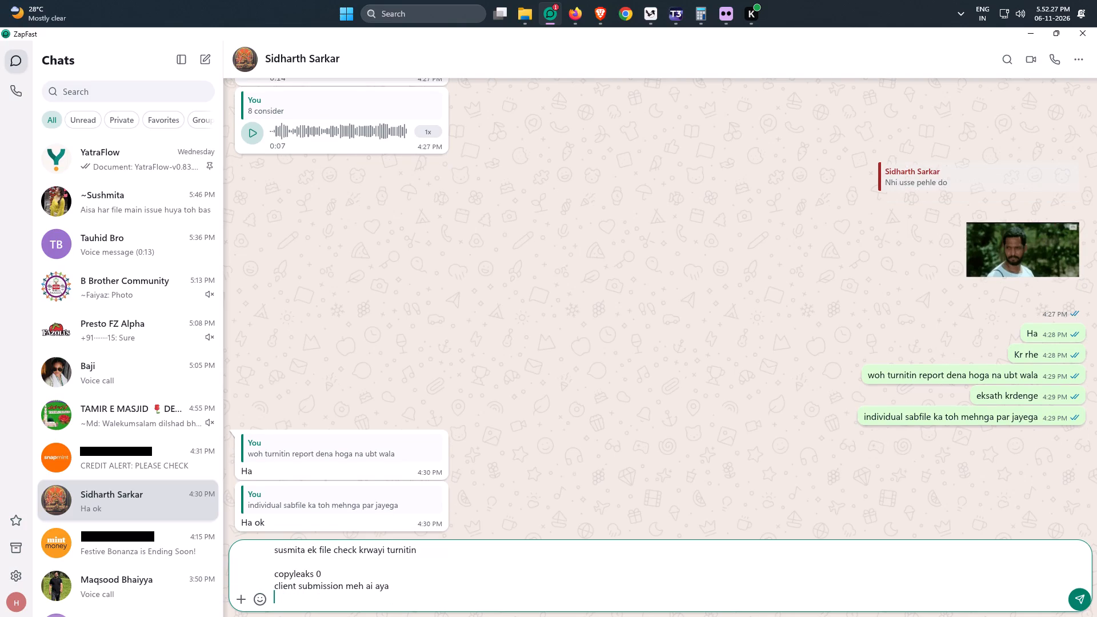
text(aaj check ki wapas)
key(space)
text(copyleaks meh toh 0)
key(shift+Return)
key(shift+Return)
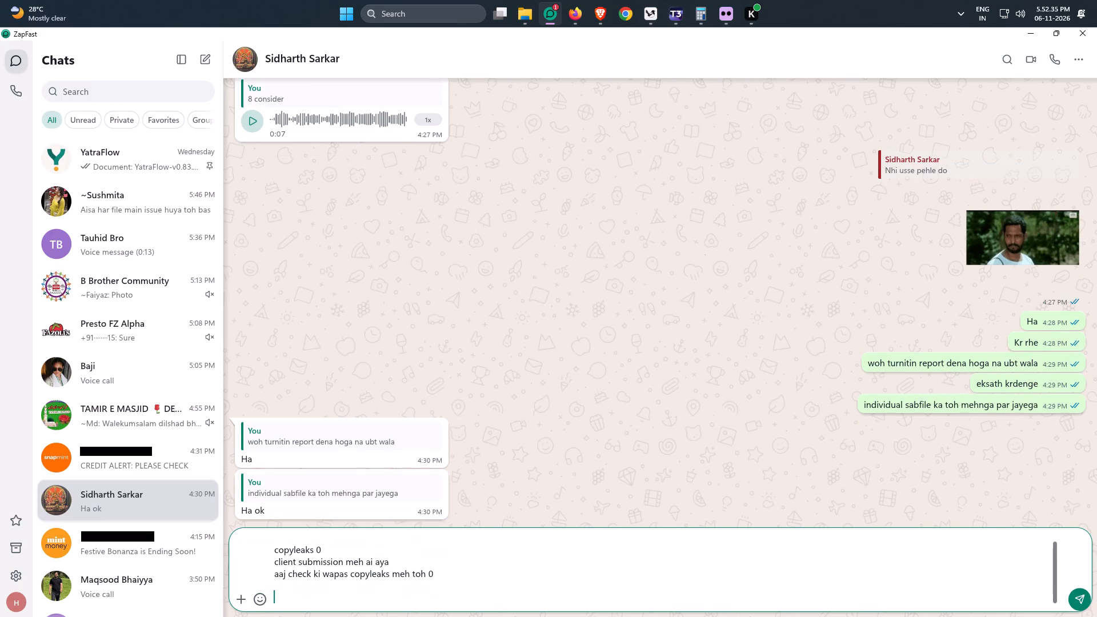
Finish the message with "humko bheji check krne 72% ai" and send it.
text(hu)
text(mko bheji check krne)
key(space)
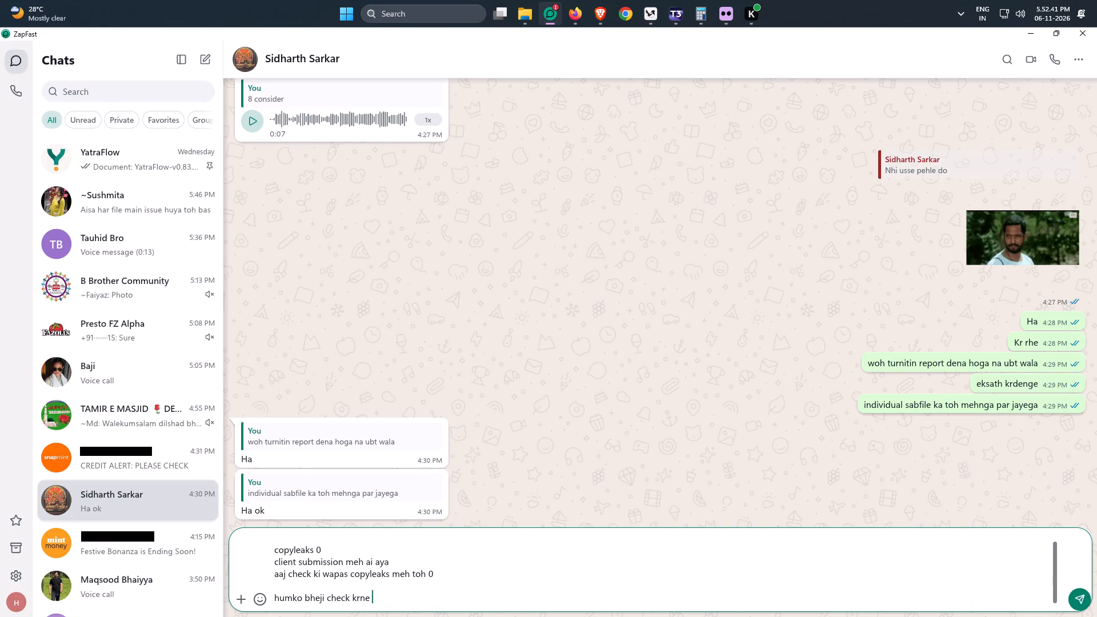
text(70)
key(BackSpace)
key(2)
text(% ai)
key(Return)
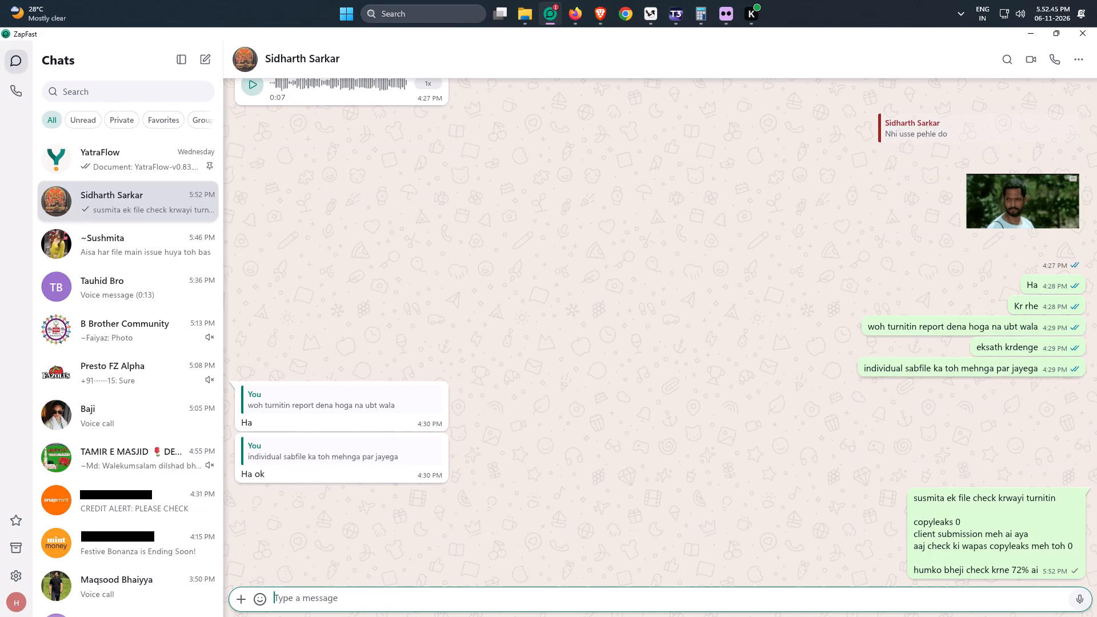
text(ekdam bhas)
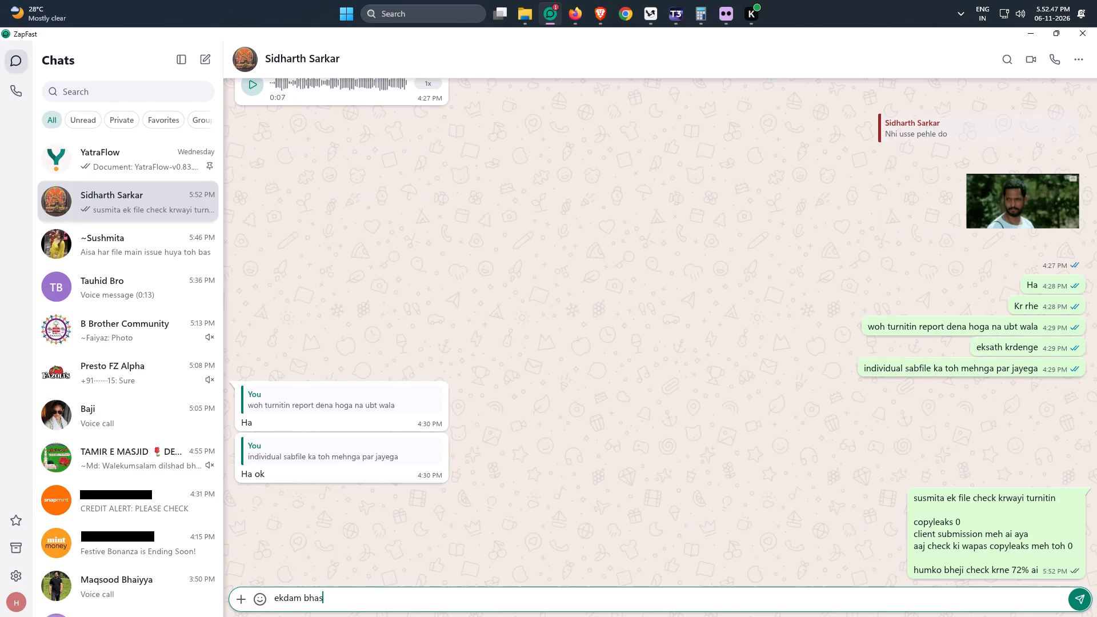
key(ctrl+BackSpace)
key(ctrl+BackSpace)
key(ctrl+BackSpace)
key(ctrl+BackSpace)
Send Sidharth the message "parso tarso simran urgent 8 bje 2 file check krwayi".
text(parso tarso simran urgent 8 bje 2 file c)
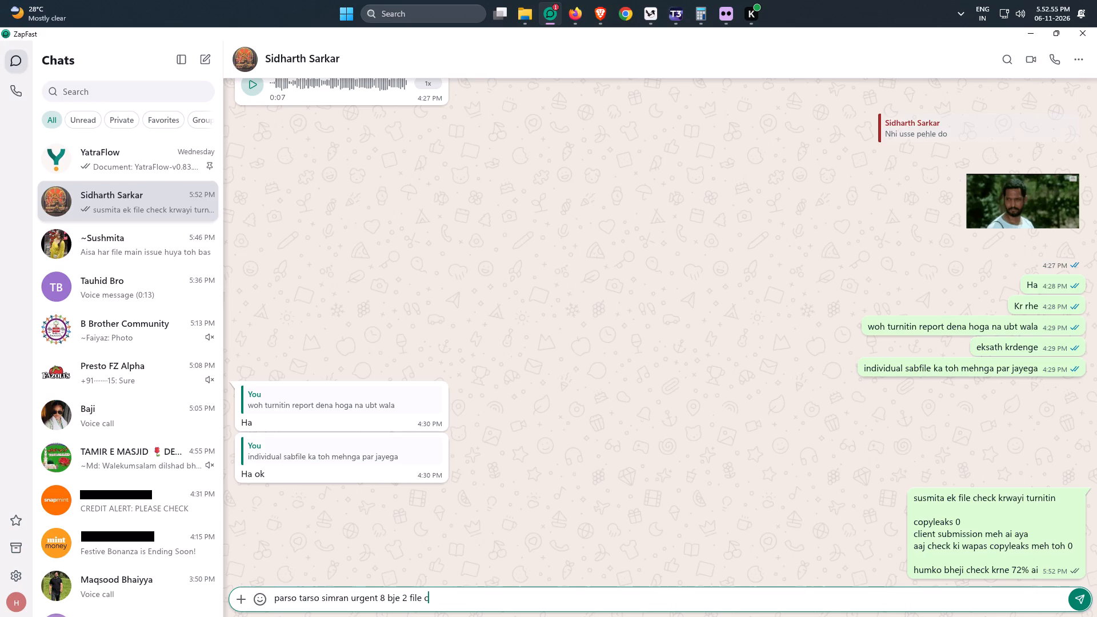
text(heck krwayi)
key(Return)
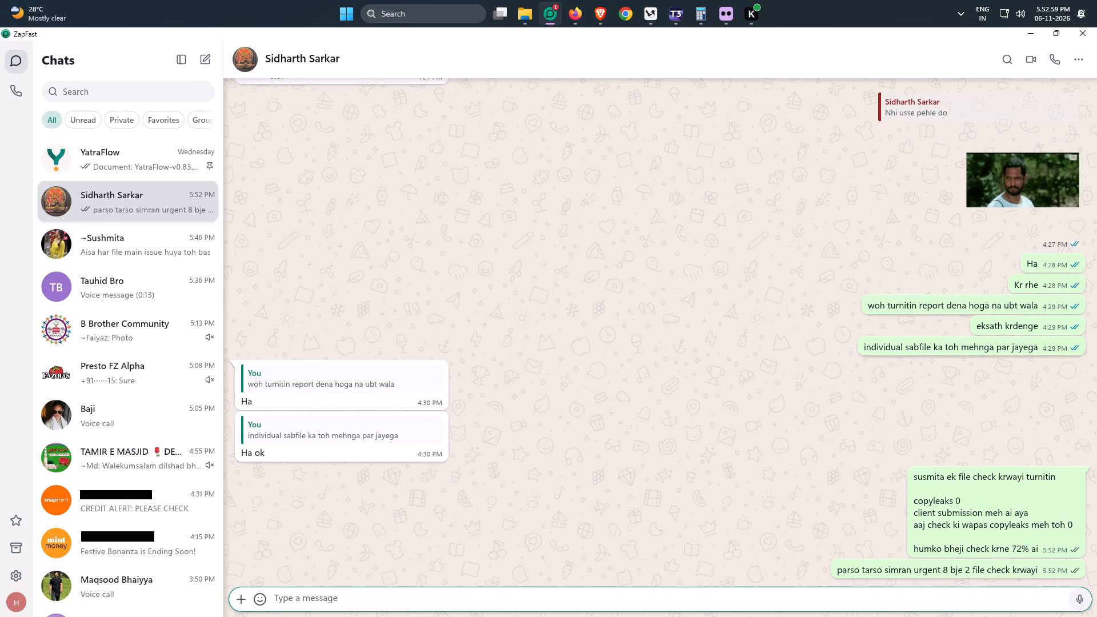
Send Sidharth the message "heavy bhasad hoga copyleaks 0 reliability".
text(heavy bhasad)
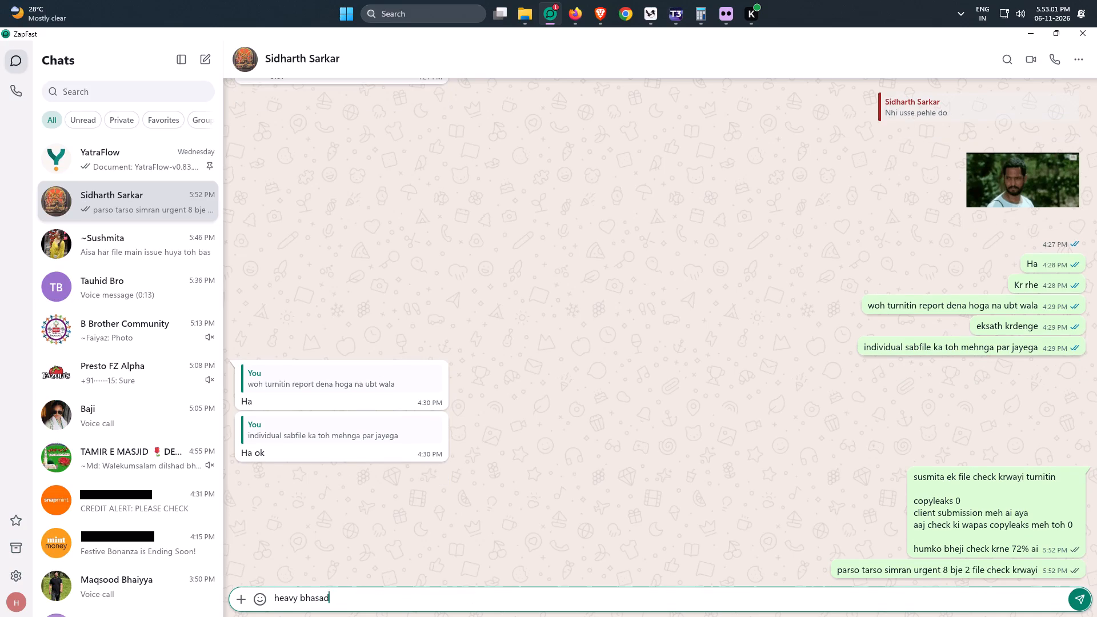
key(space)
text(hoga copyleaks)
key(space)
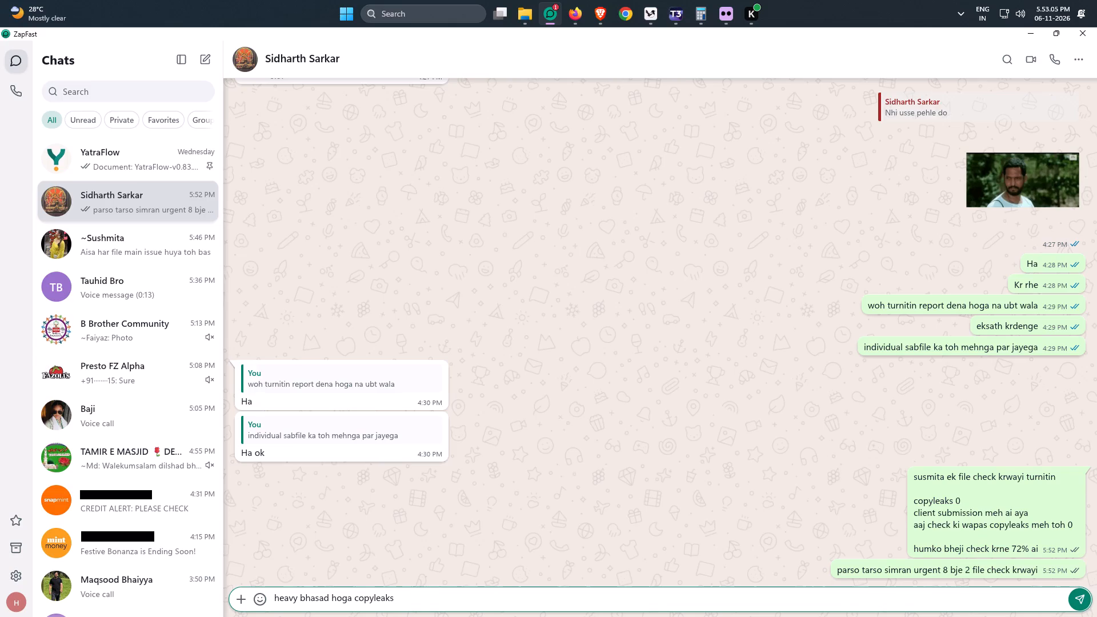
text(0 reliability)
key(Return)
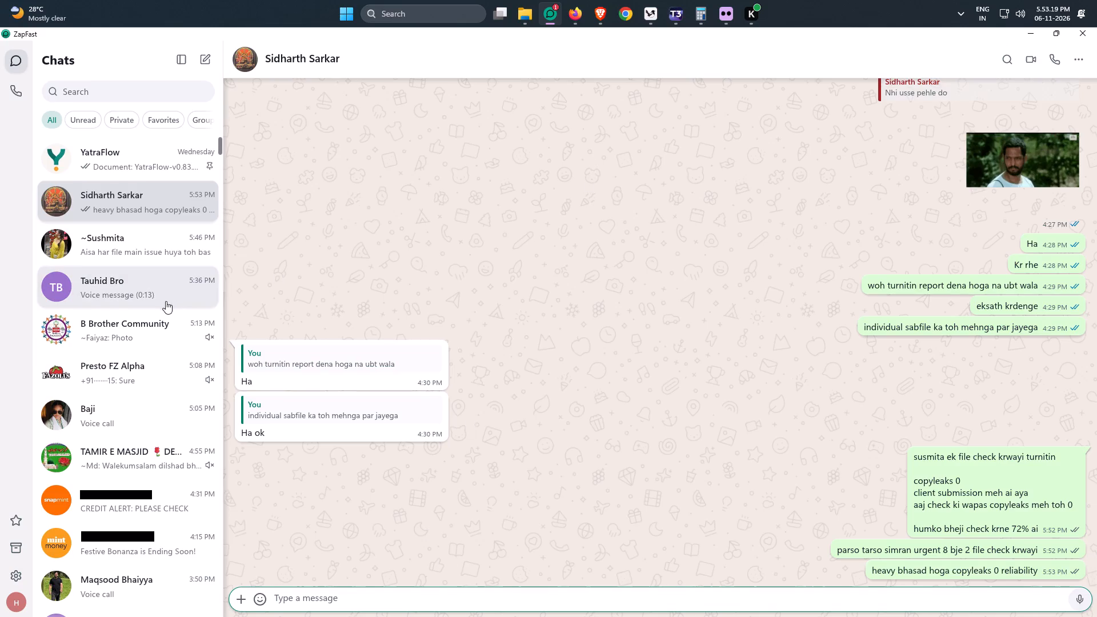
Forward the 0:50 voice message from Sushmita's chat to Sidharth.
click(138, 251)
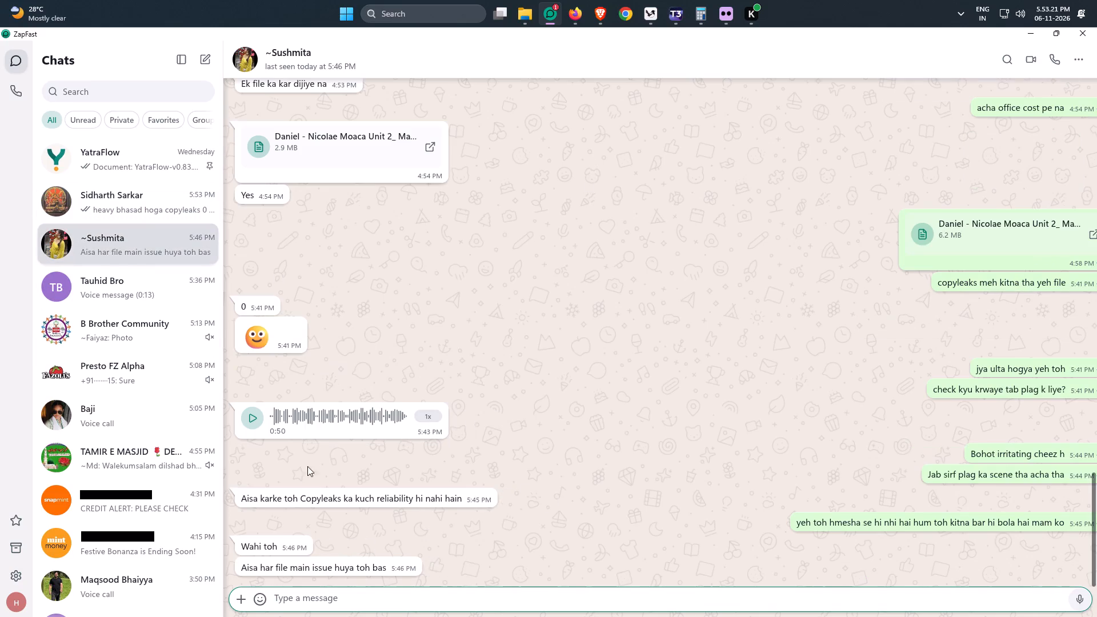
right_click(334, 431)
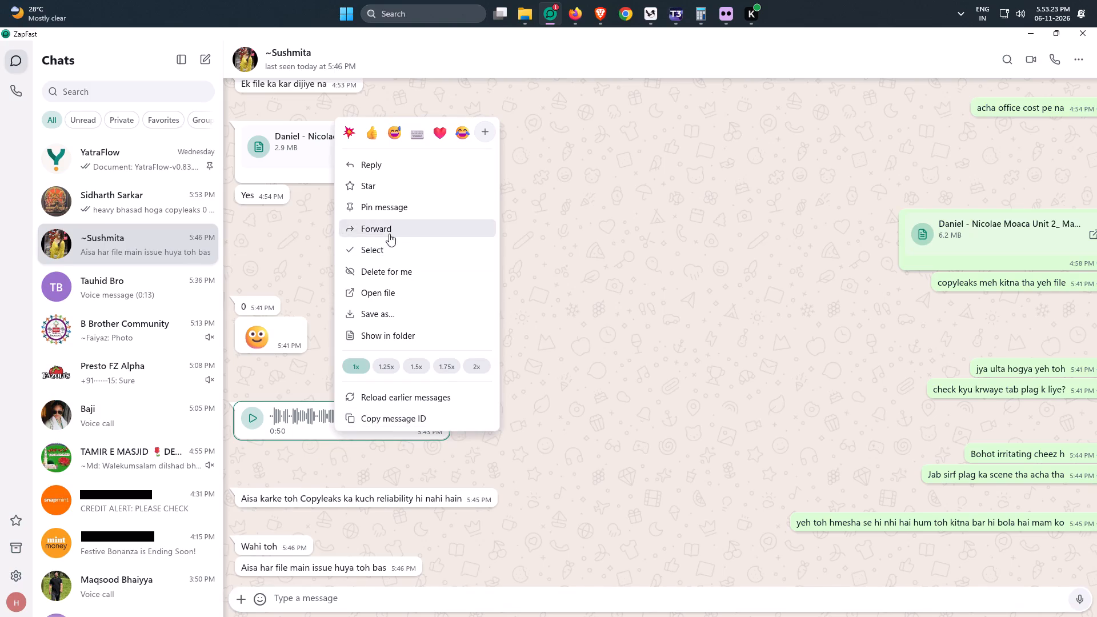
click(389, 234)
click(376, 162)
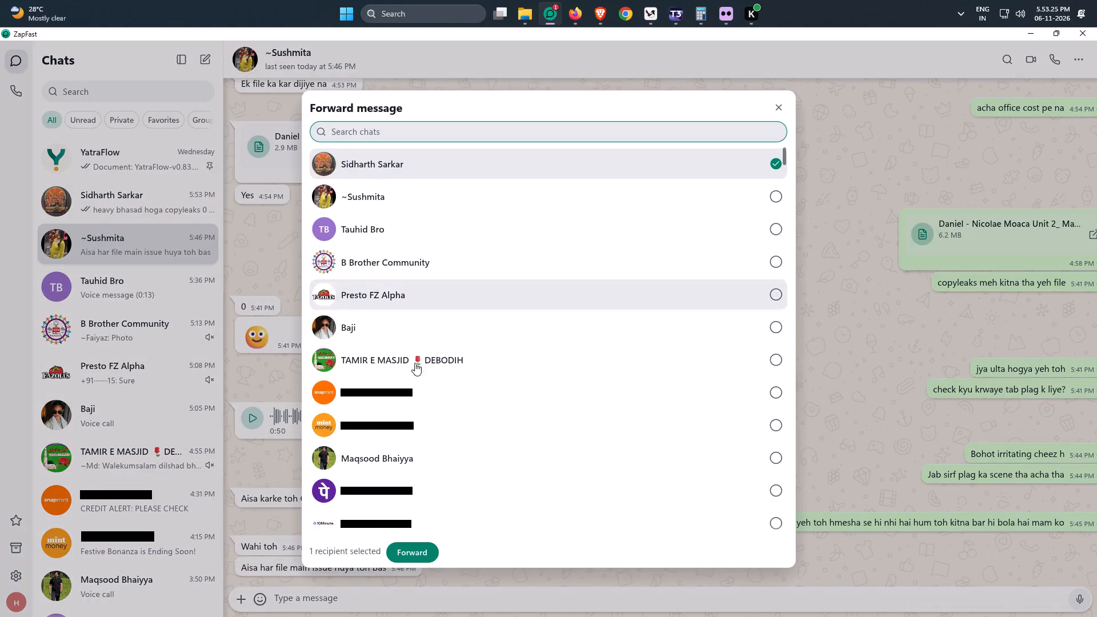
click(420, 554)
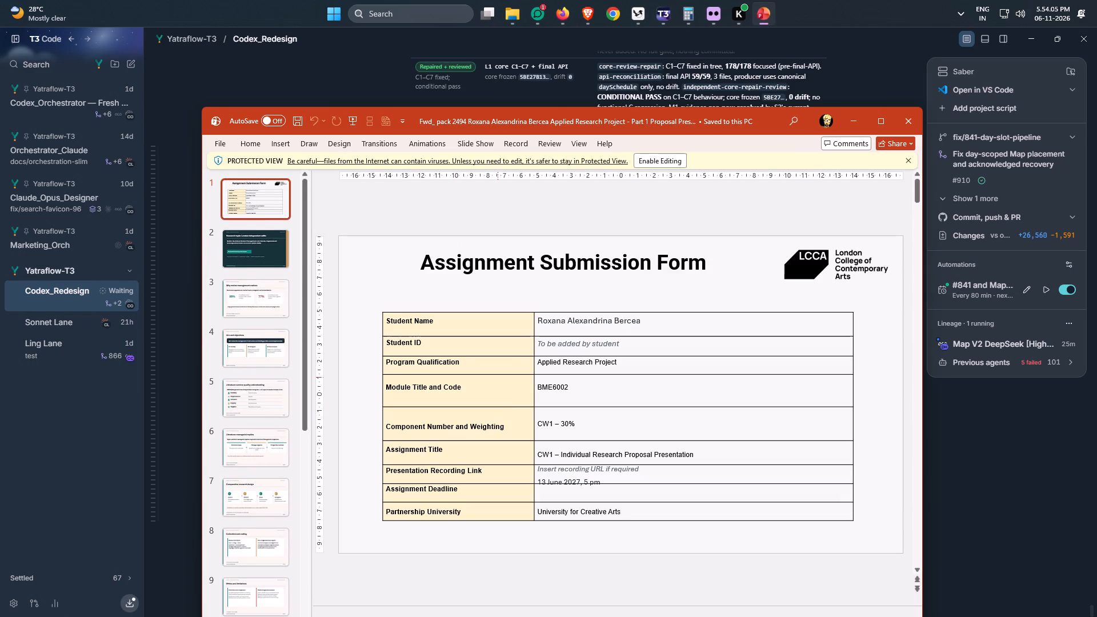
Enable editing for the downloaded Applied Research Project presentation.
click(651, 163)
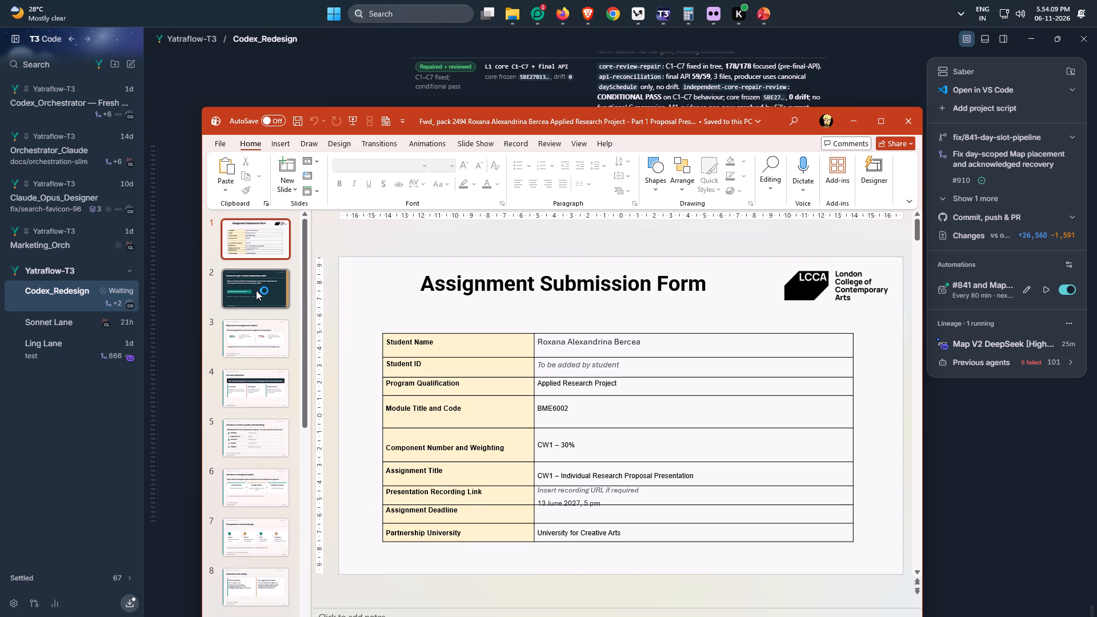
Look through slides 2 to 9, from the title slide to Ethics and limitations, checking their content.
click(256, 290)
click(249, 330)
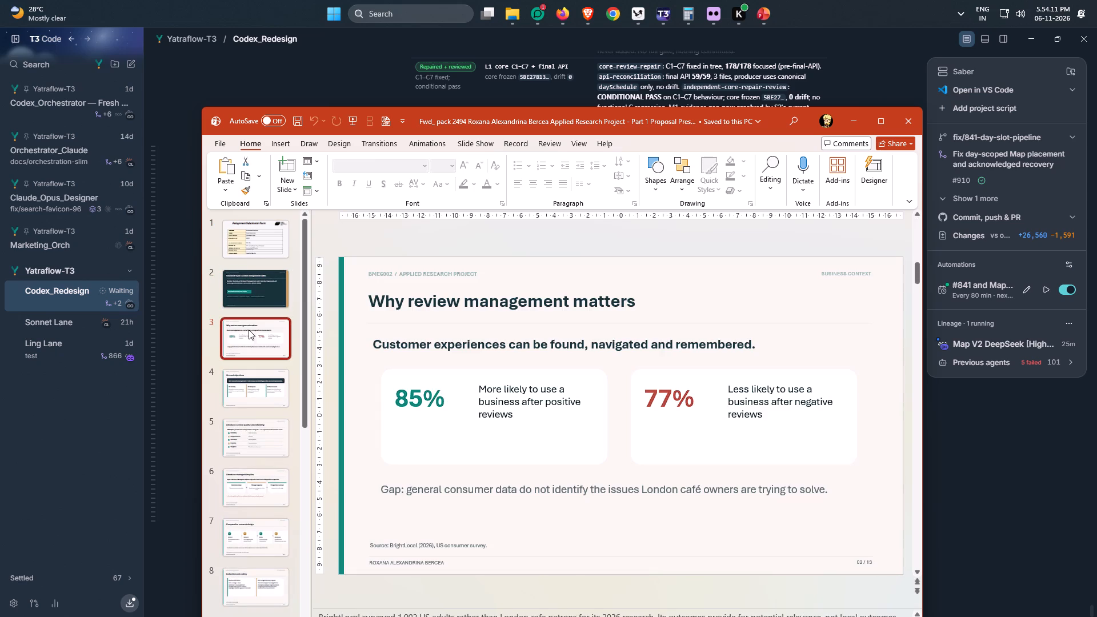
click(247, 366)
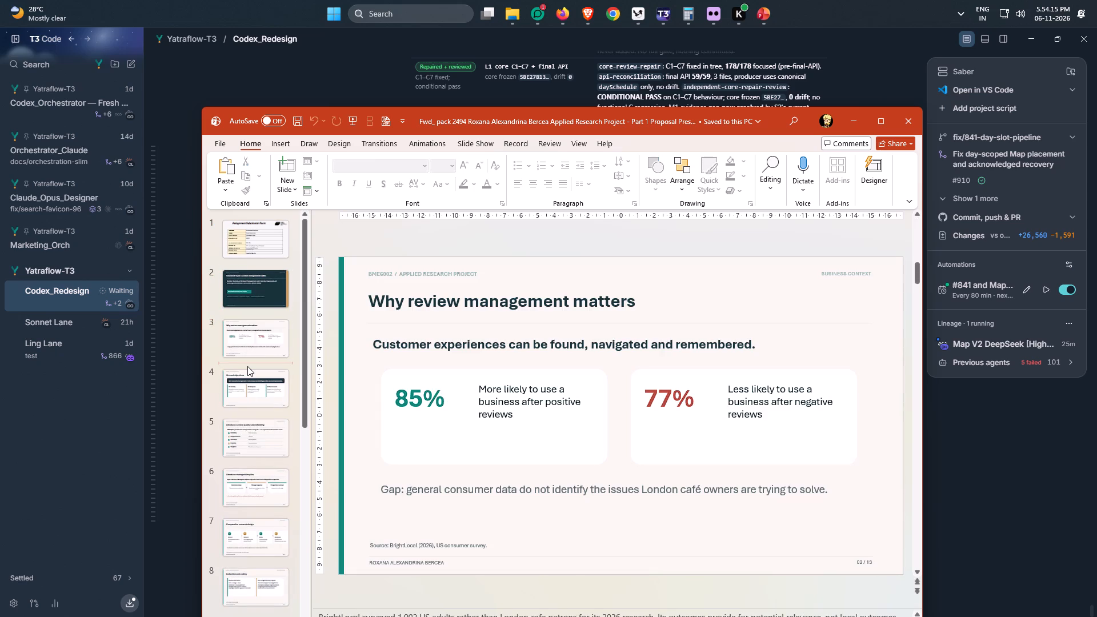
click(254, 385)
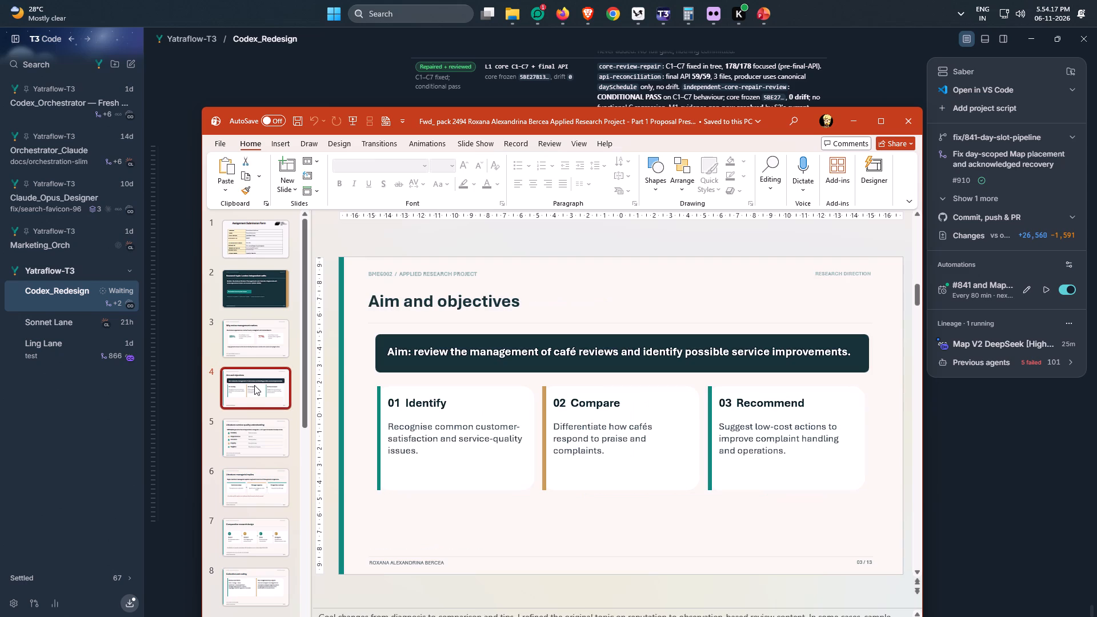
click(262, 437)
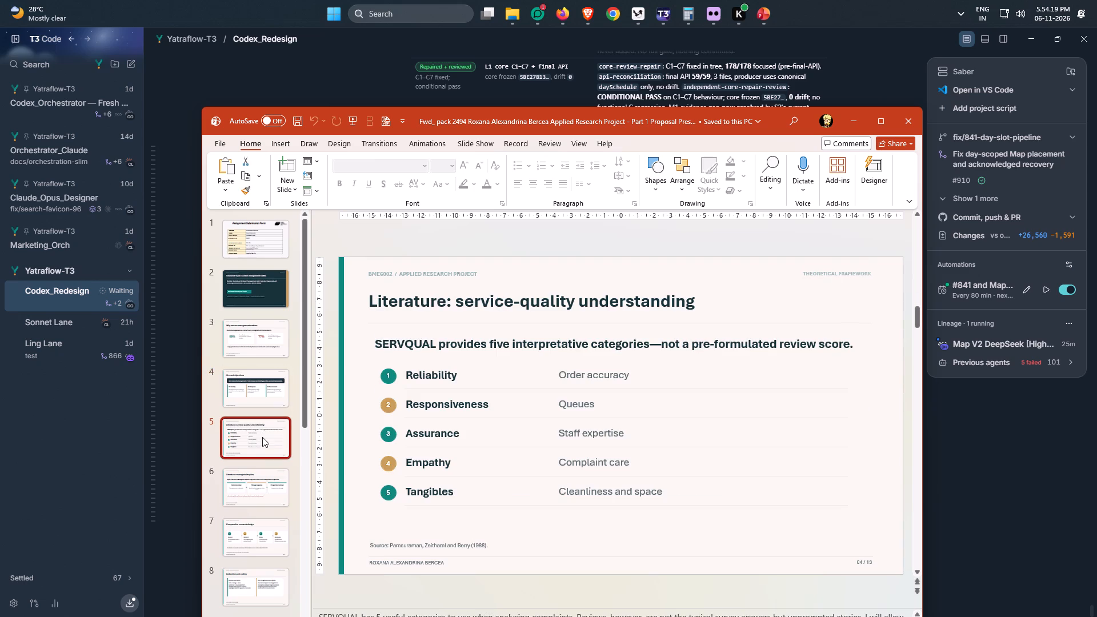
click(255, 490)
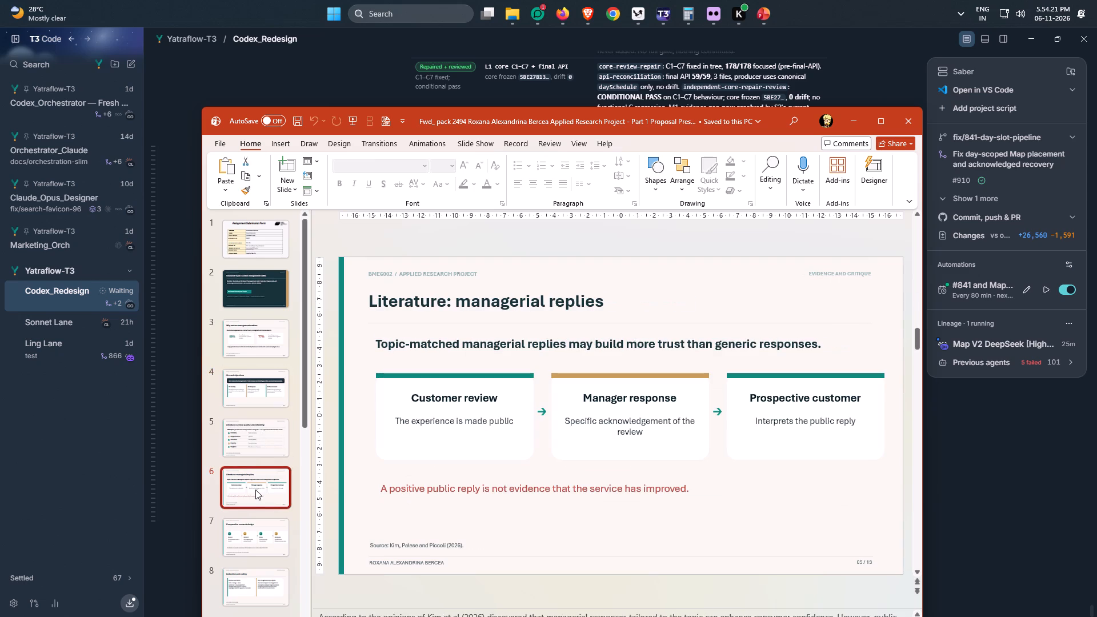
click(427, 486)
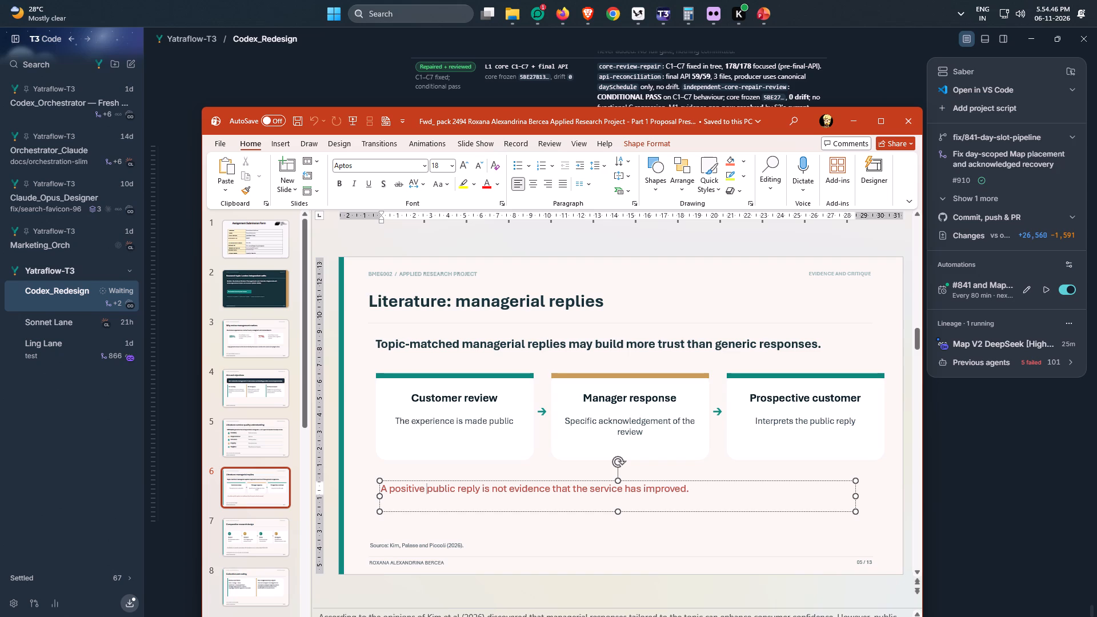
click(264, 540)
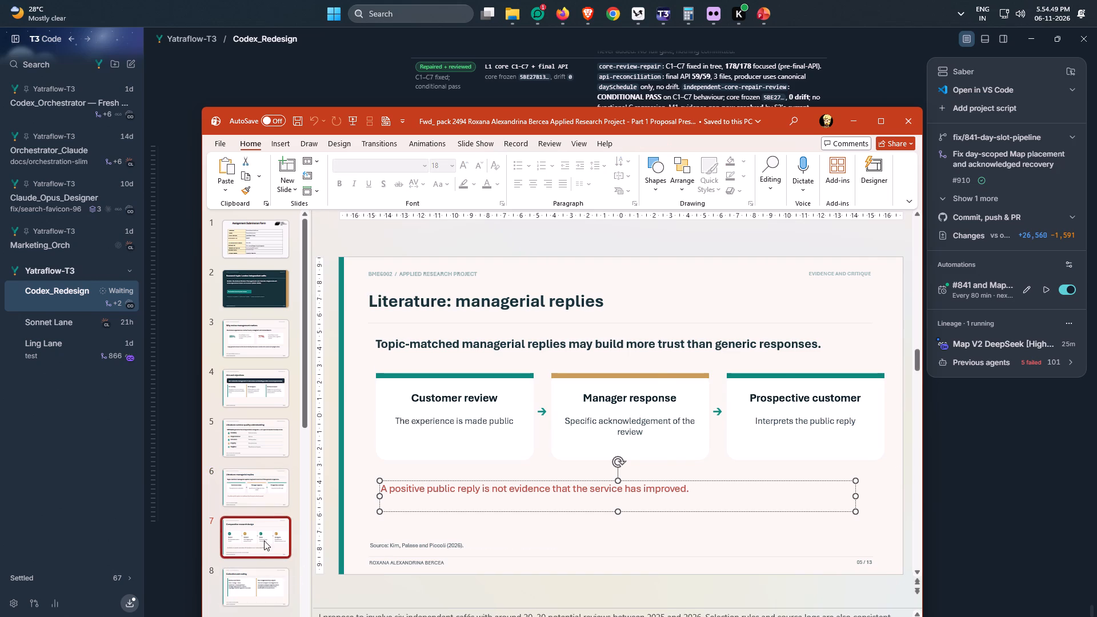
drag(306, 407, 306, 422)
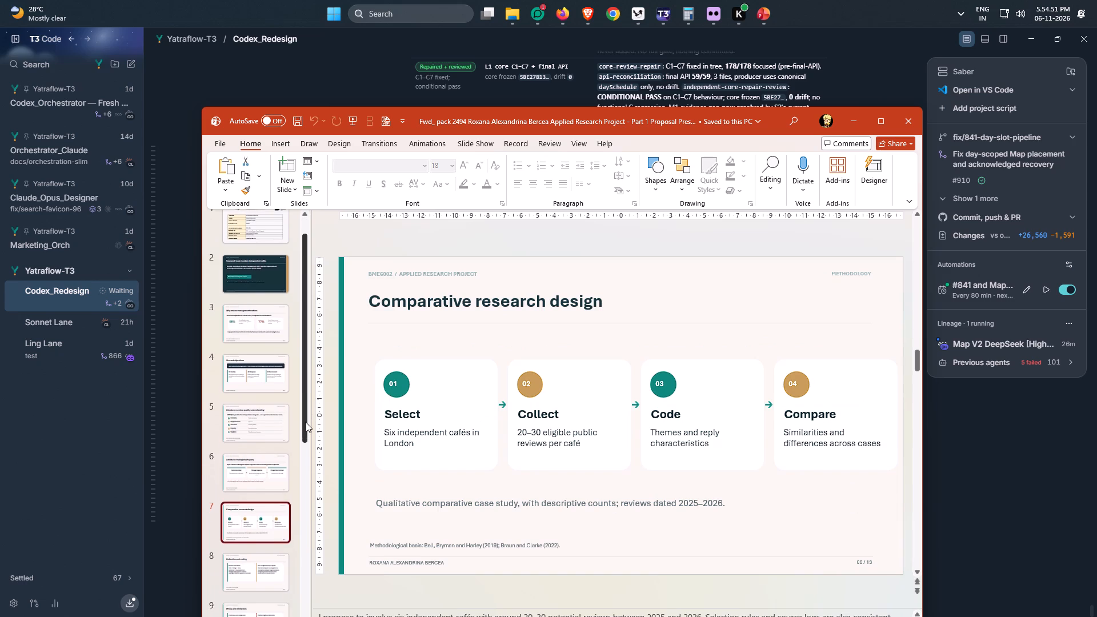
drag(306, 422, 305, 495)
click(251, 407)
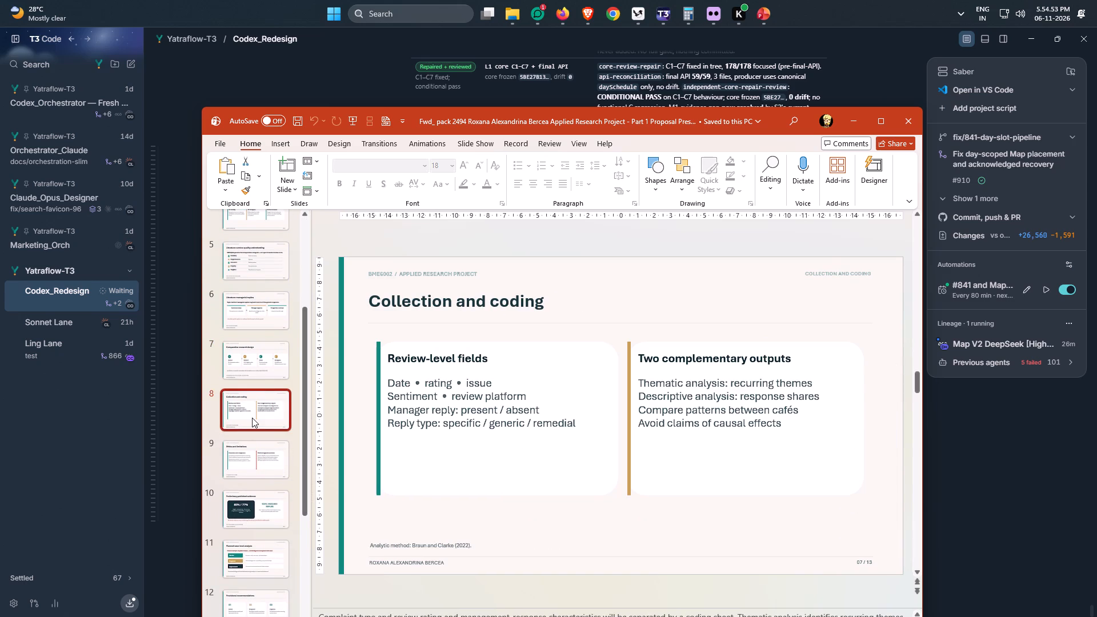
click(251, 456)
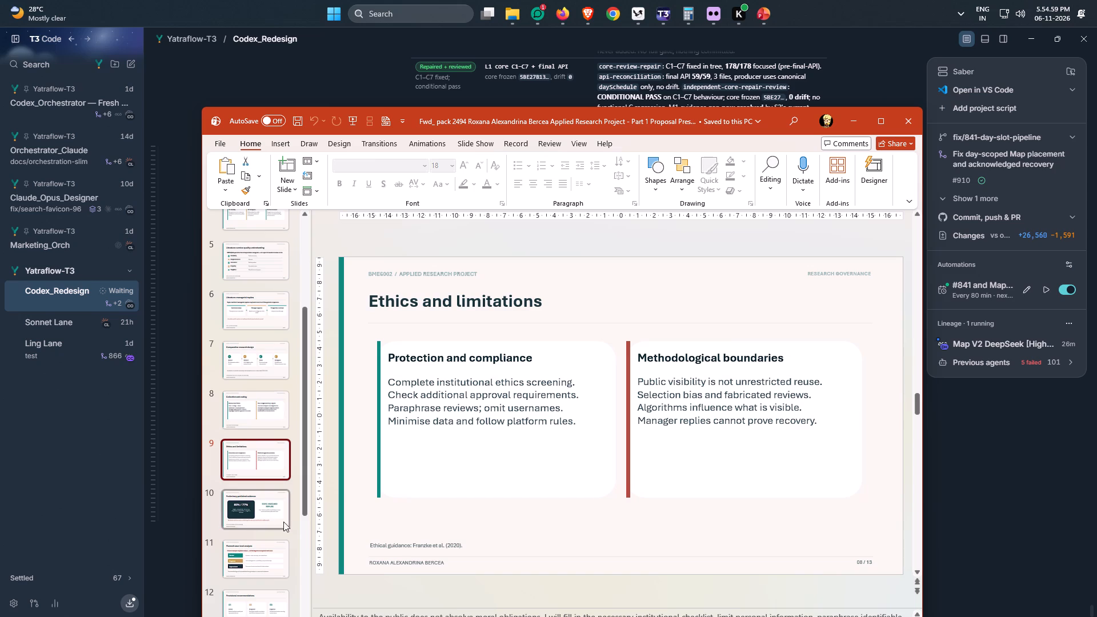
Enlarge the speaker notes area and examine the notes of the Ethics and limitations slide and the two slides after it.
drag(441, 608, 446, 516)
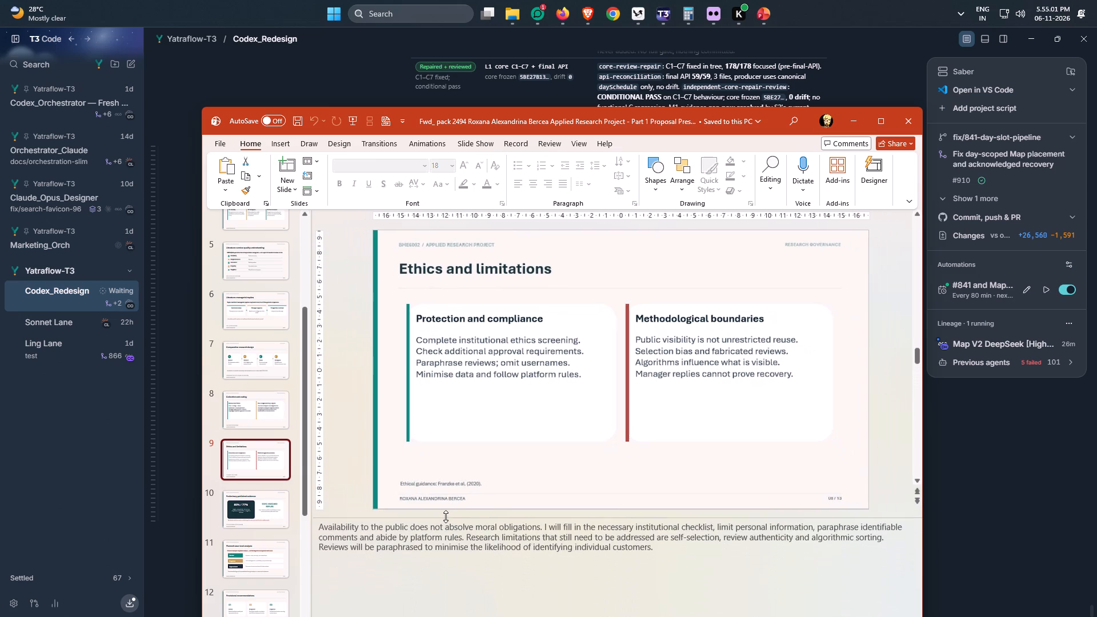
drag(446, 516, 446, 532)
click(267, 510)
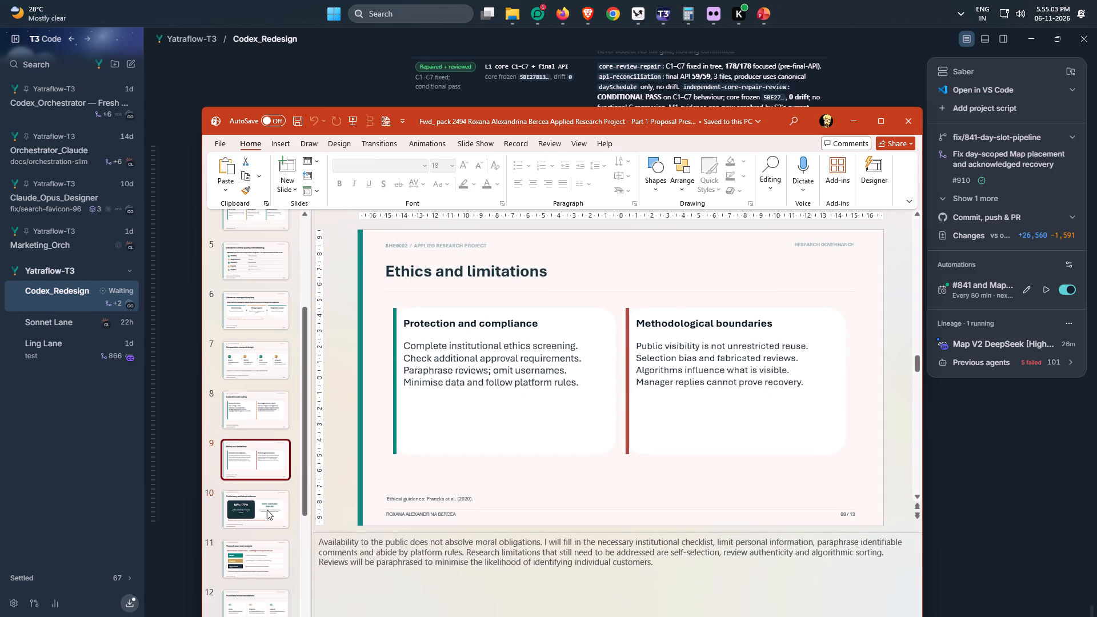
click(260, 551)
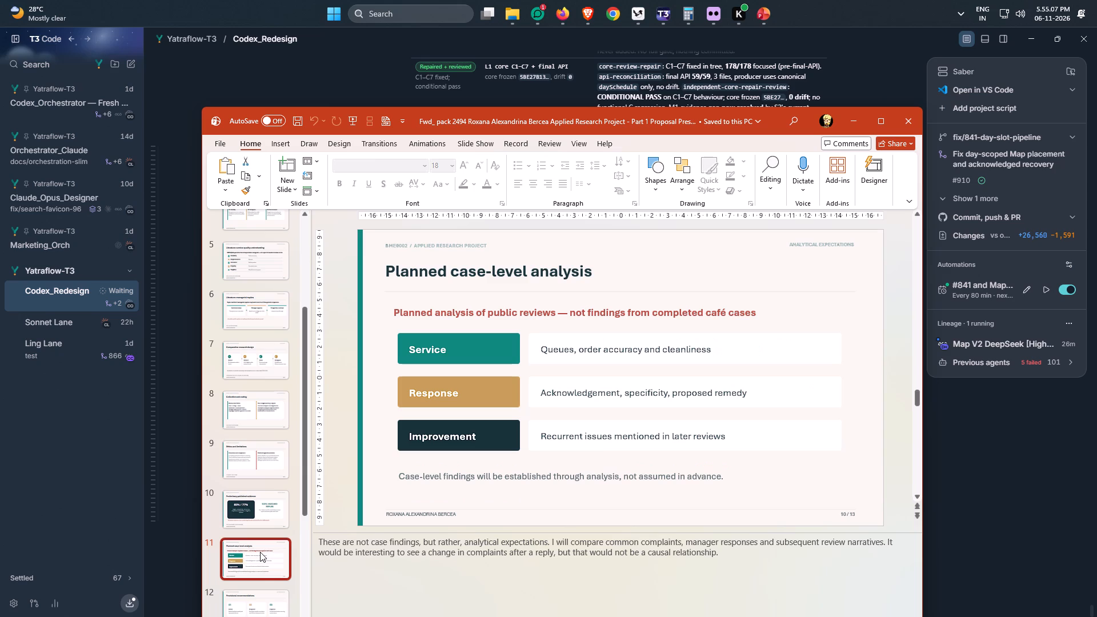
Copy the em dash from the Planned case-level analysis slide and replace every em dash in the presentation with a hyphen "-".
click(564, 313)
key(shift+Left)
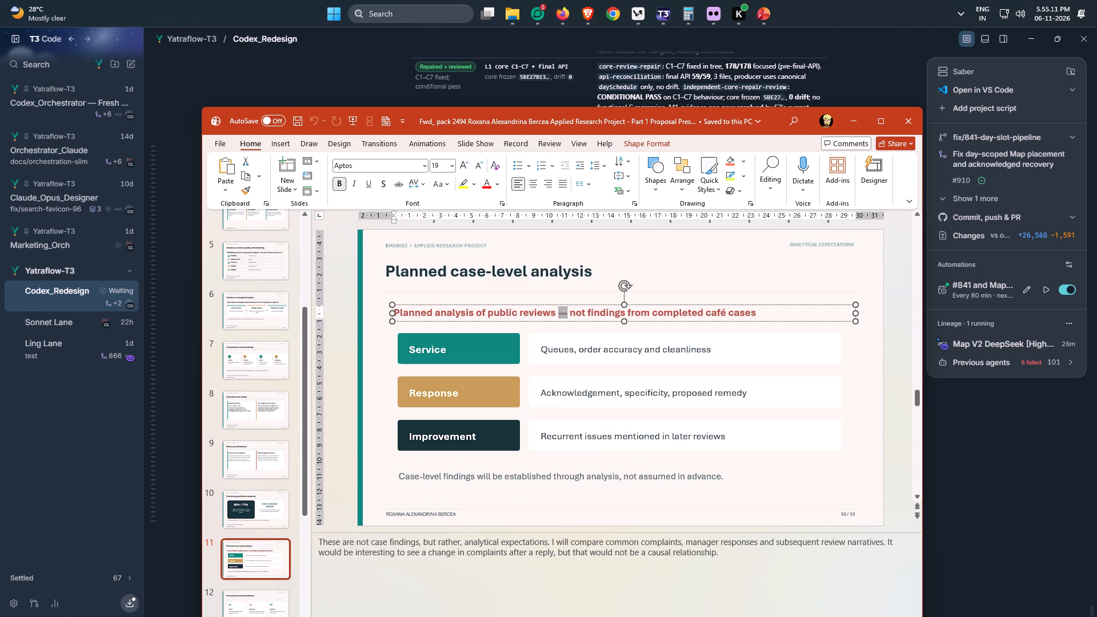
key(ctrl+c)
click(357, 318)
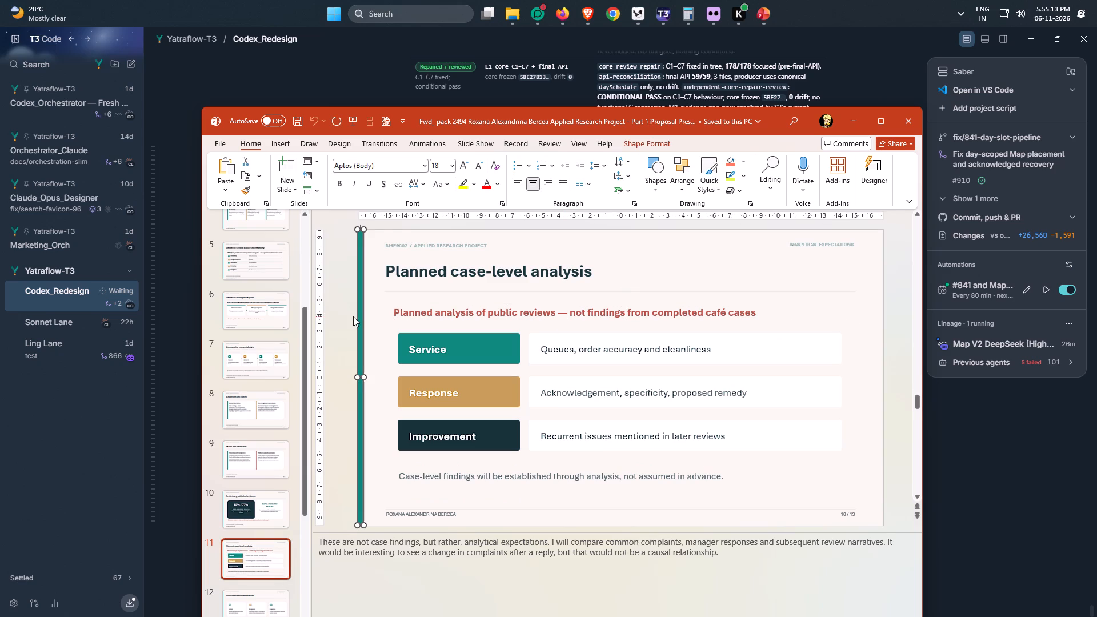
click(347, 316)
key(ctrl+f)
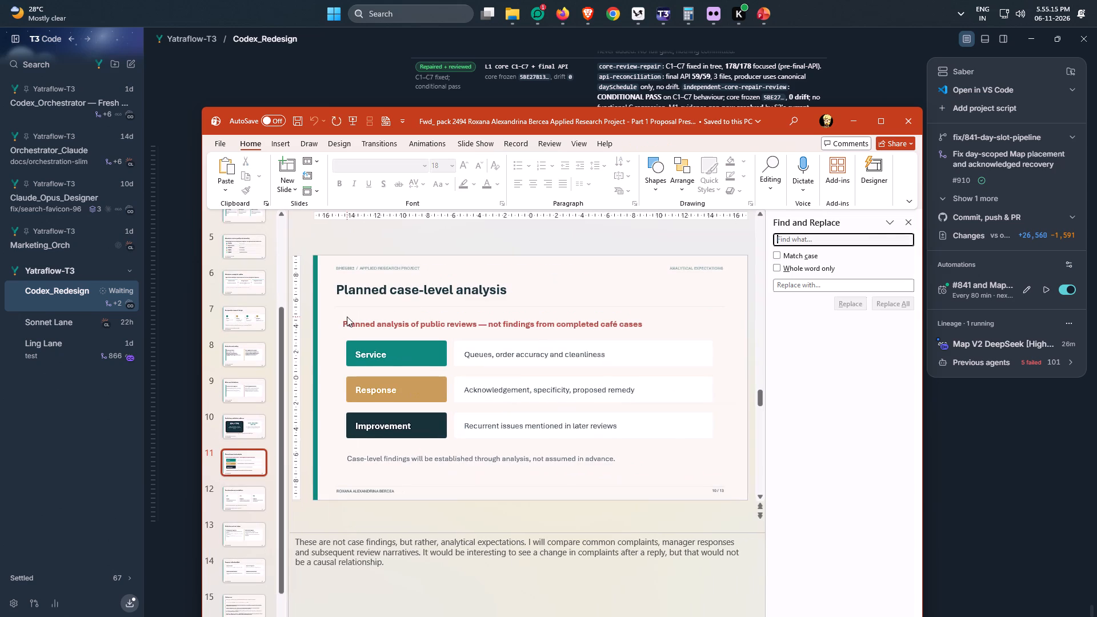
key(ctrl+v)
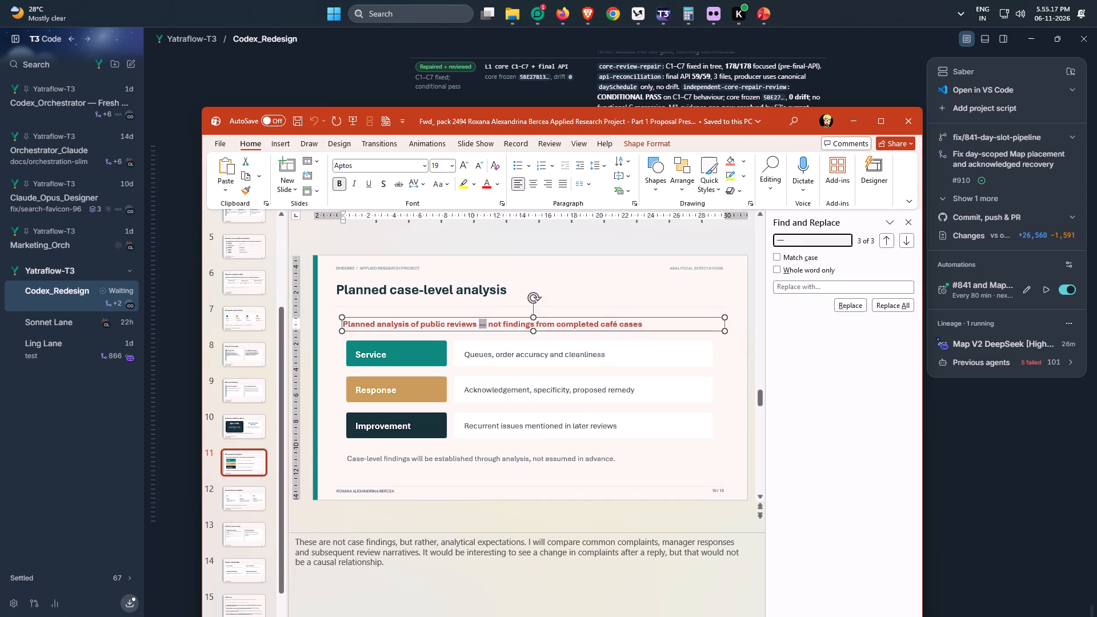
click(820, 289)
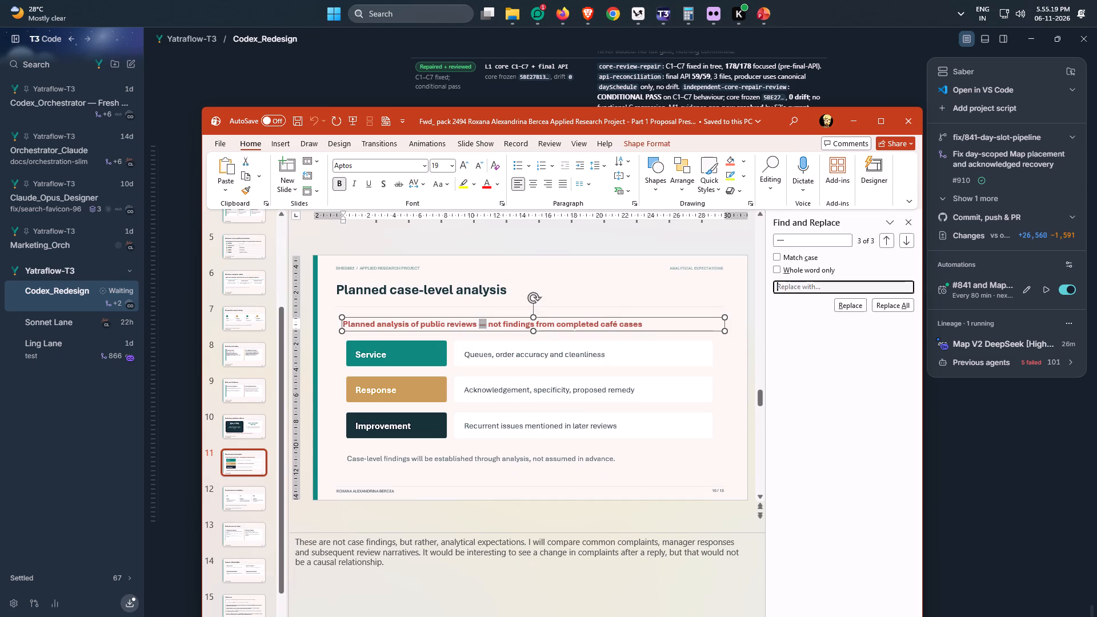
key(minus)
click(854, 306)
click(854, 306)
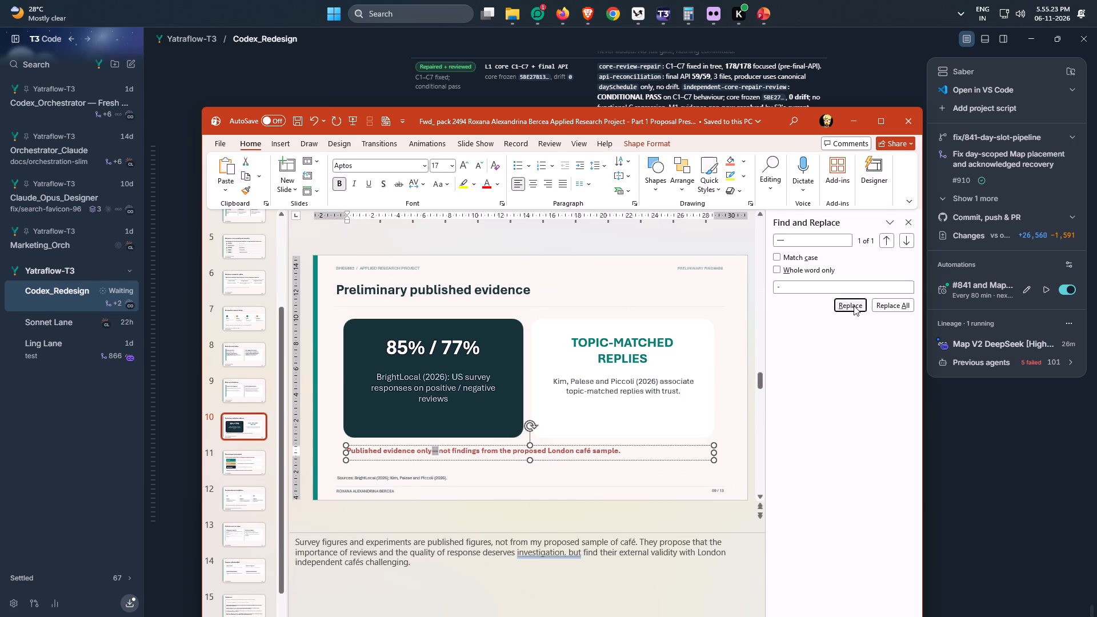
click(854, 306)
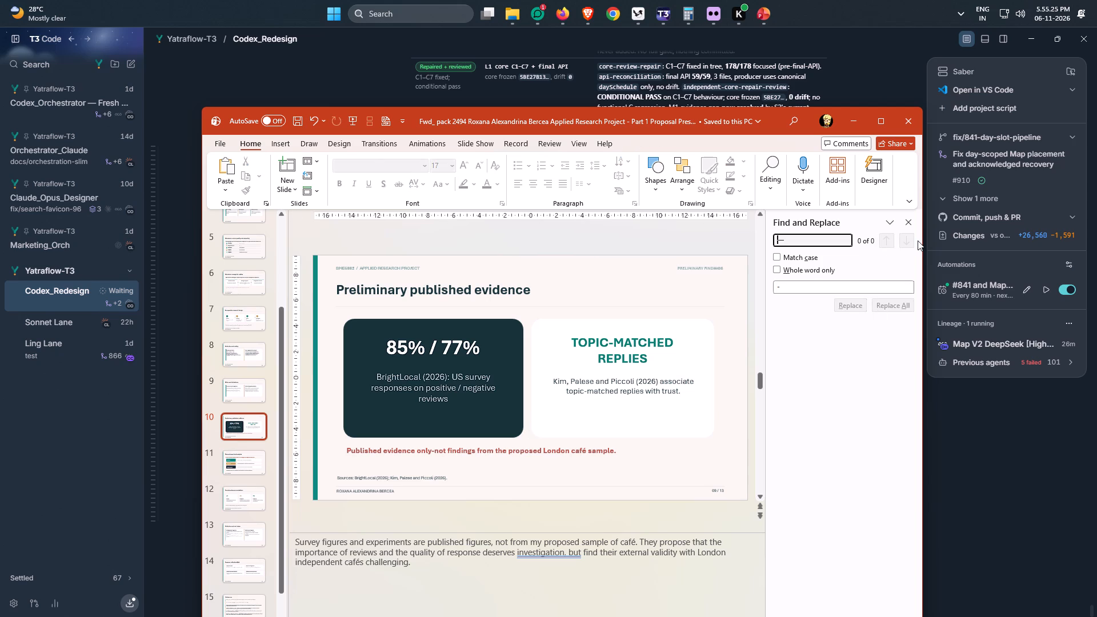
click(914, 217)
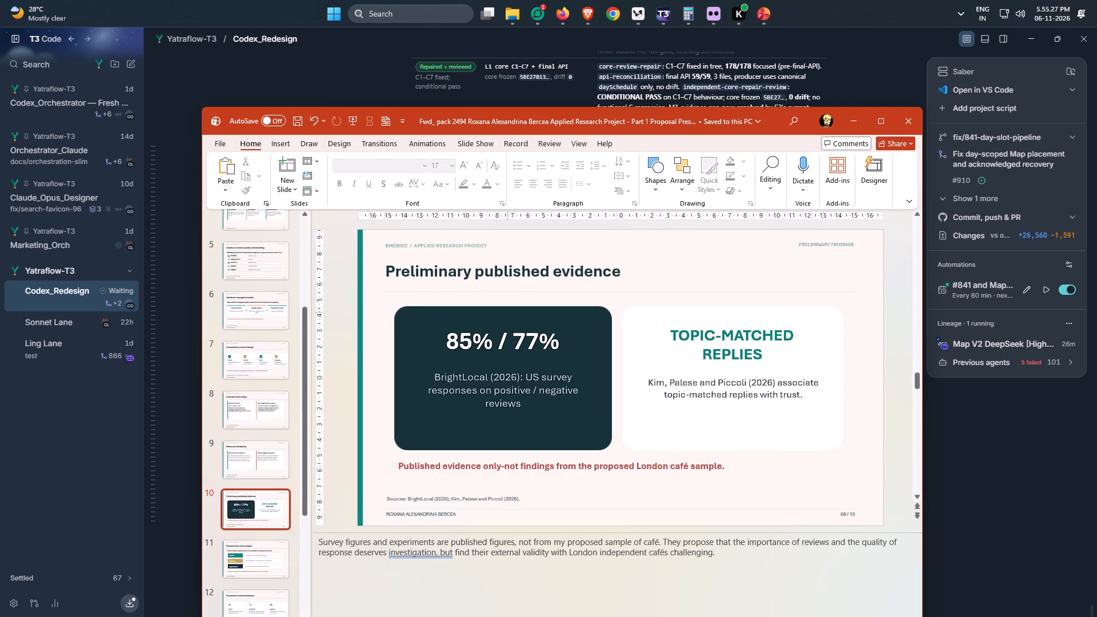
Look through the remaining slides from Provisional recommendations to References.
middle_drag(339, 262, 338, 362)
drag(305, 374, 277, 531)
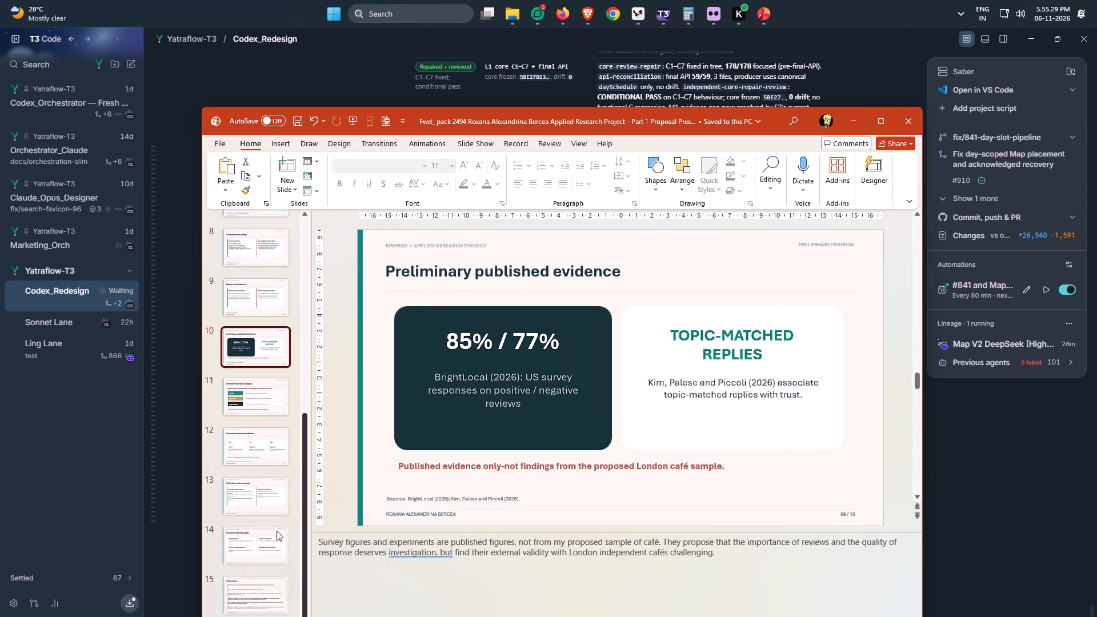
drag(277, 531, 269, 575)
click(271, 351)
click(251, 403)
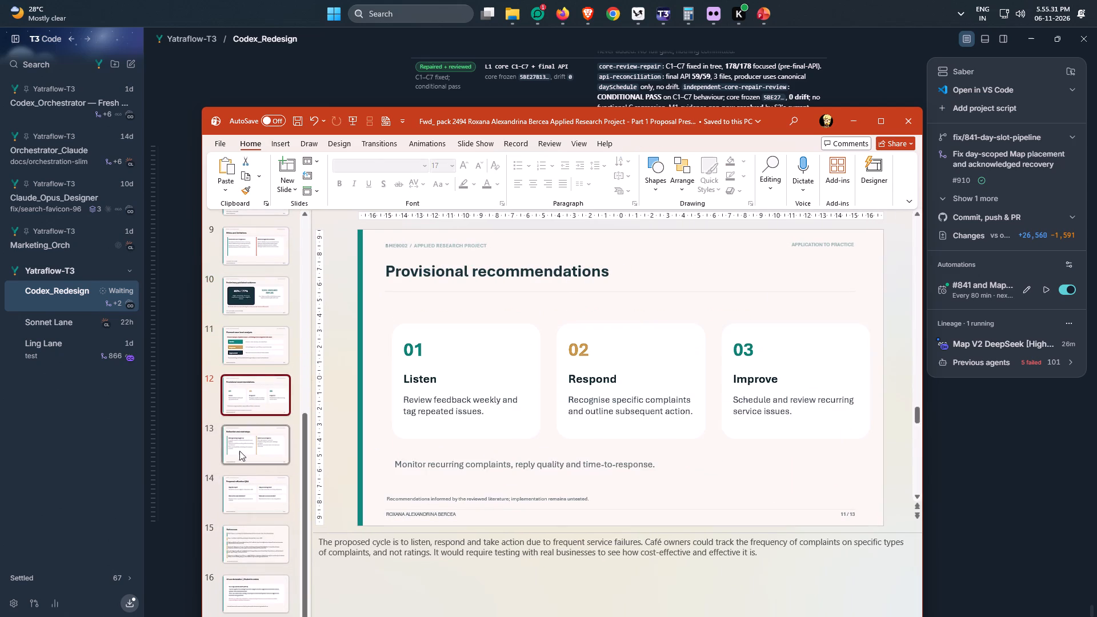
click(239, 451)
click(246, 489)
click(255, 542)
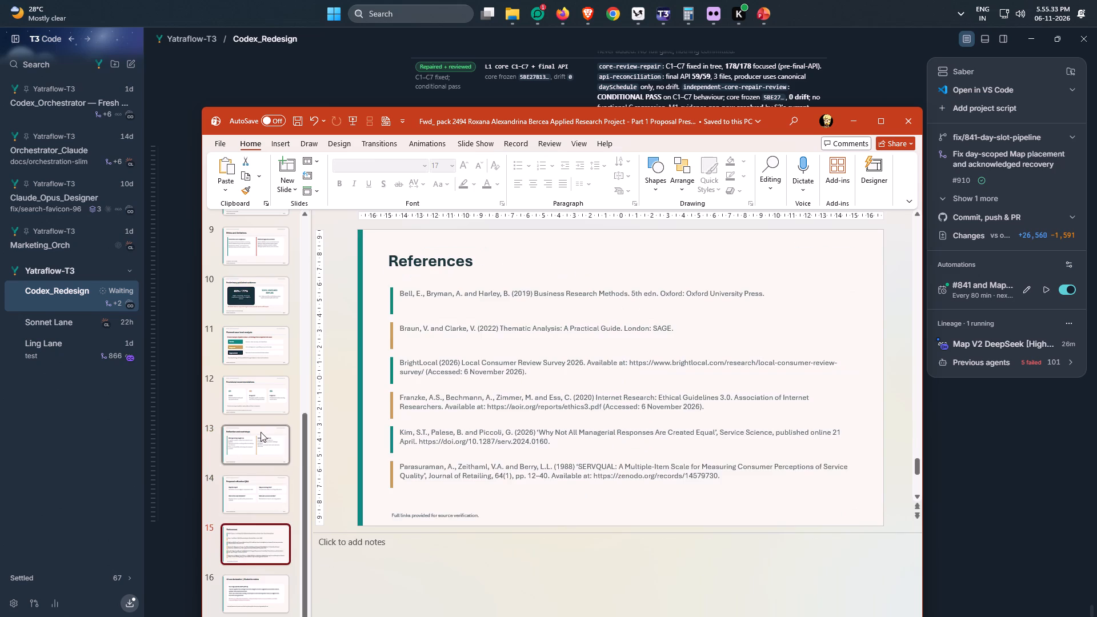
drag(302, 441, 302, 546)
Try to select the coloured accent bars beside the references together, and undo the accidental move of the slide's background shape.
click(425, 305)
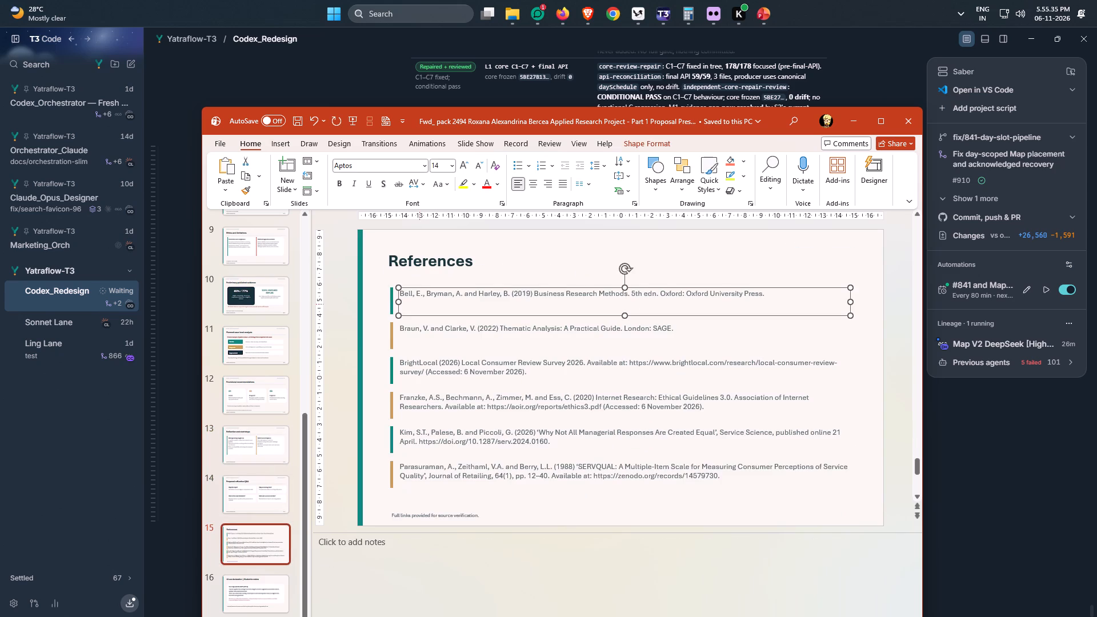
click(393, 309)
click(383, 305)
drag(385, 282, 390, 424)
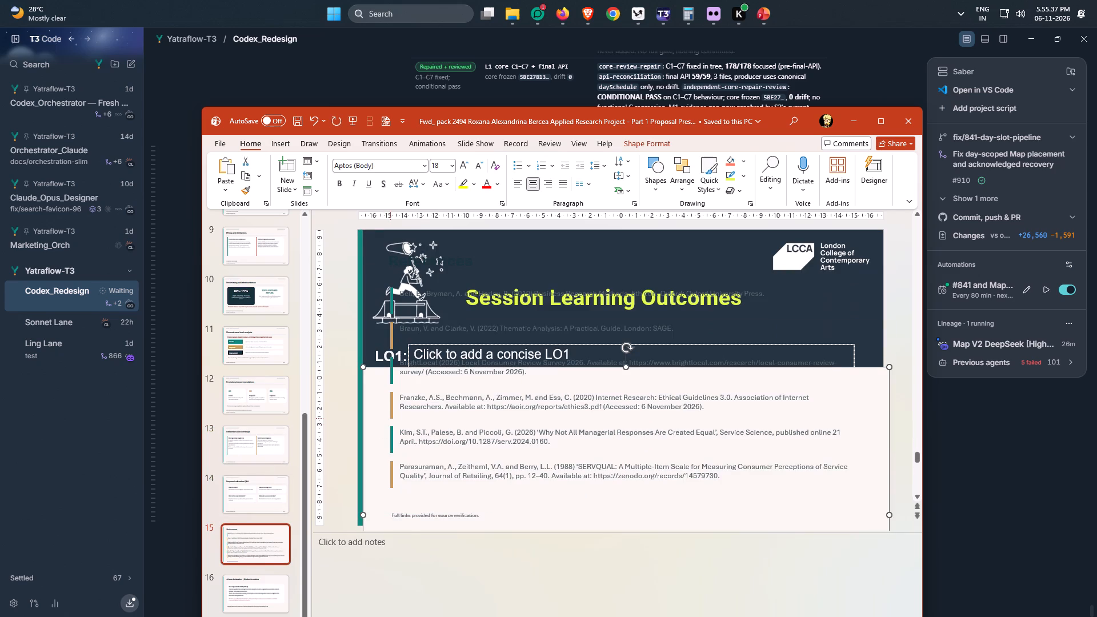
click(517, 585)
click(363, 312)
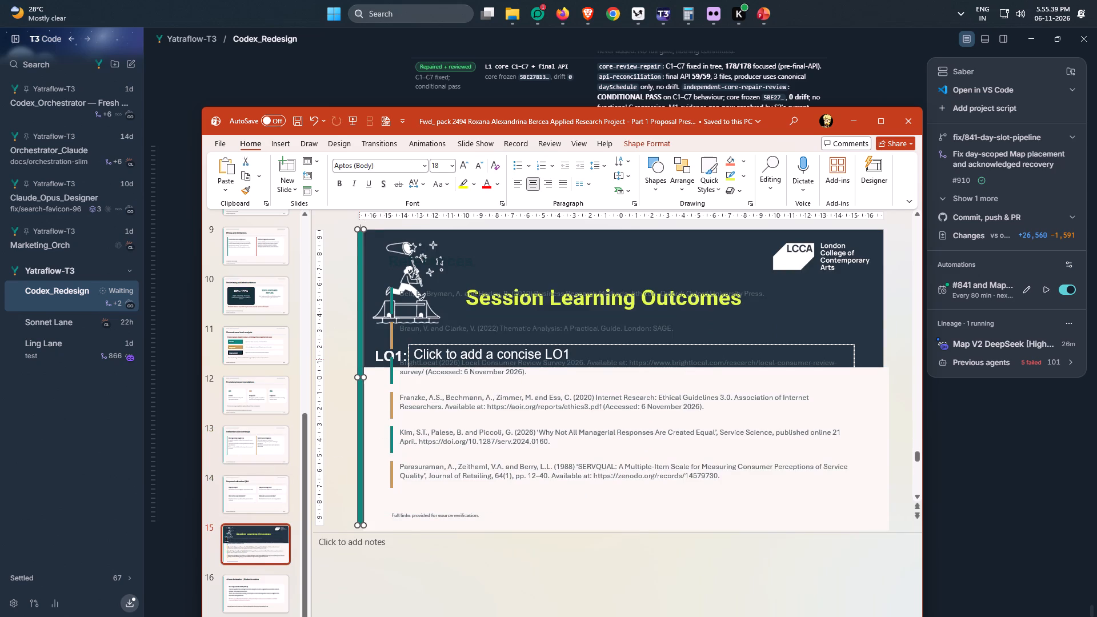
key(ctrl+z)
Lock the full-slide background shape on the References slide.
click(382, 324)
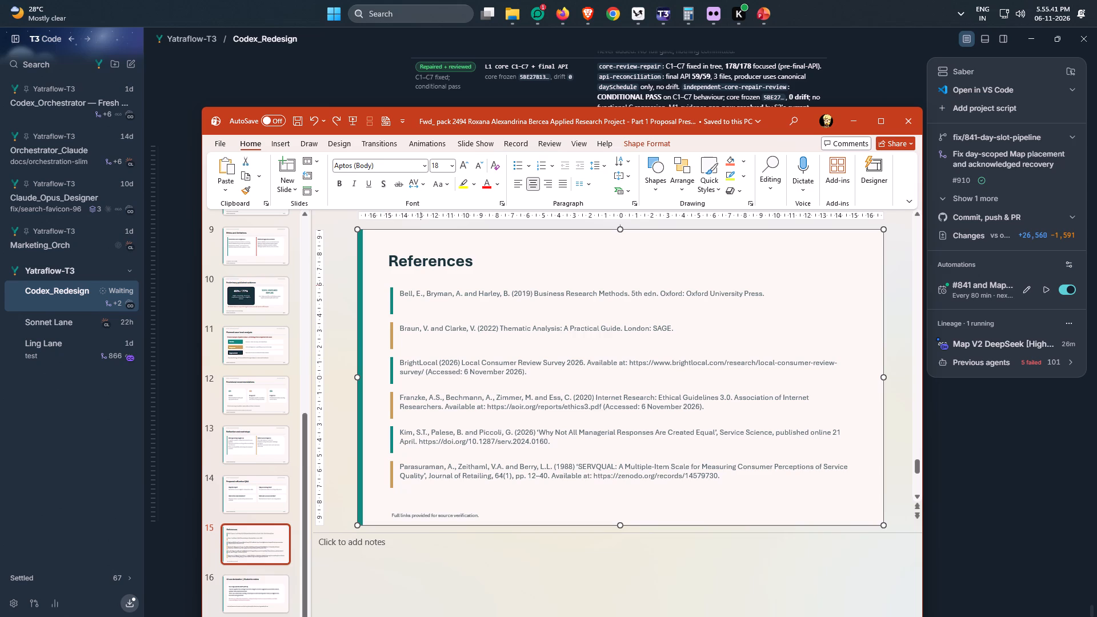
right_click(378, 282)
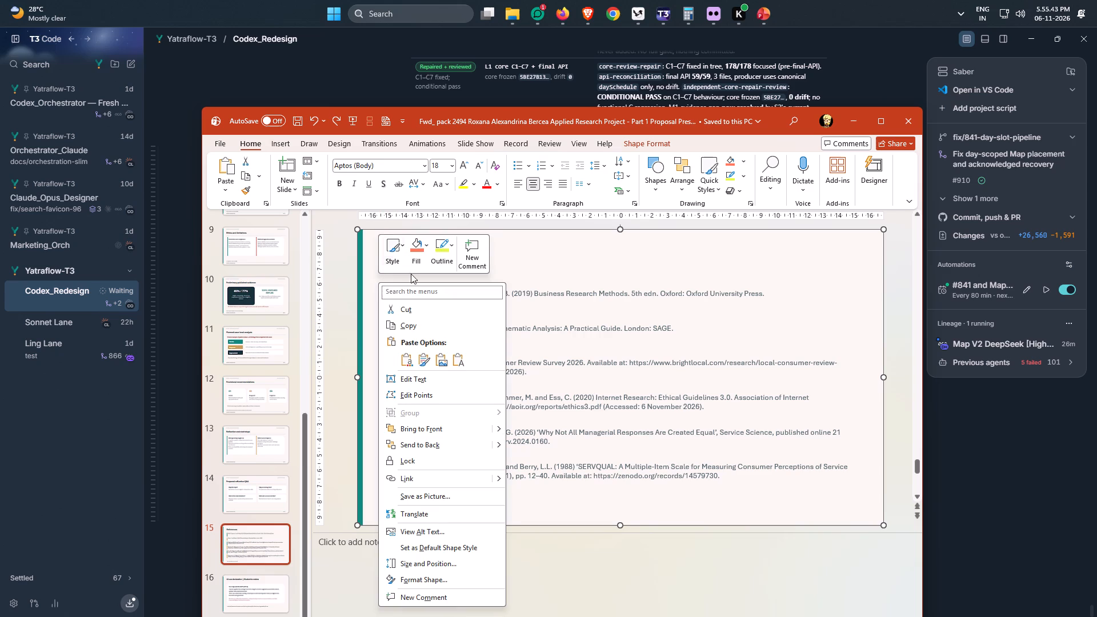
click(423, 460)
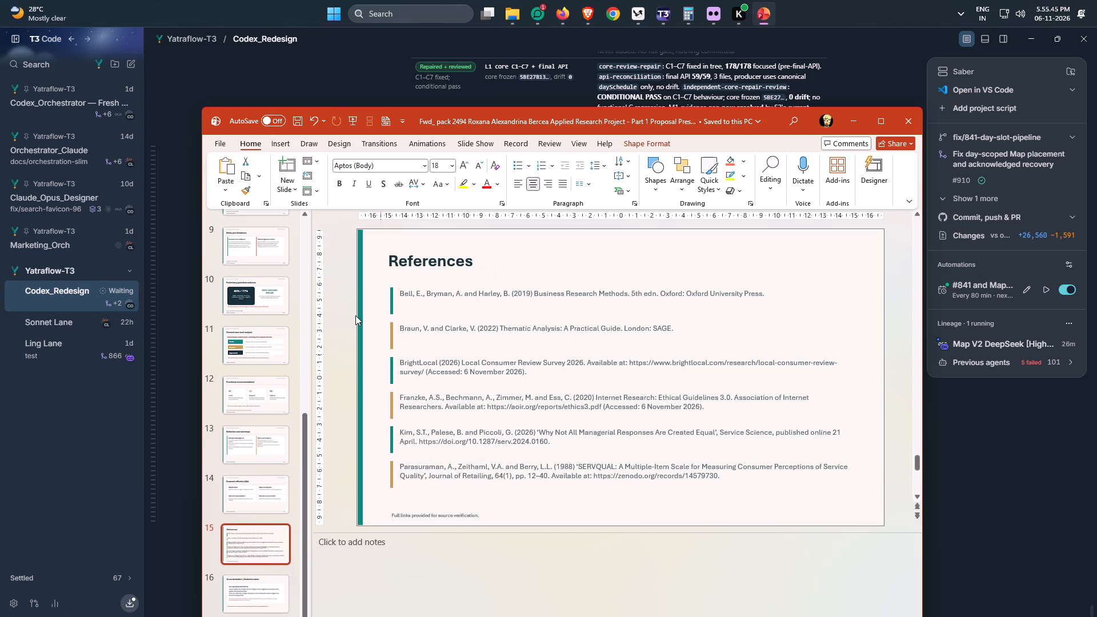
Delete the six teal and gold accent bars beside the entries on the References slide.
click(339, 279)
drag(345, 246, 370, 303)
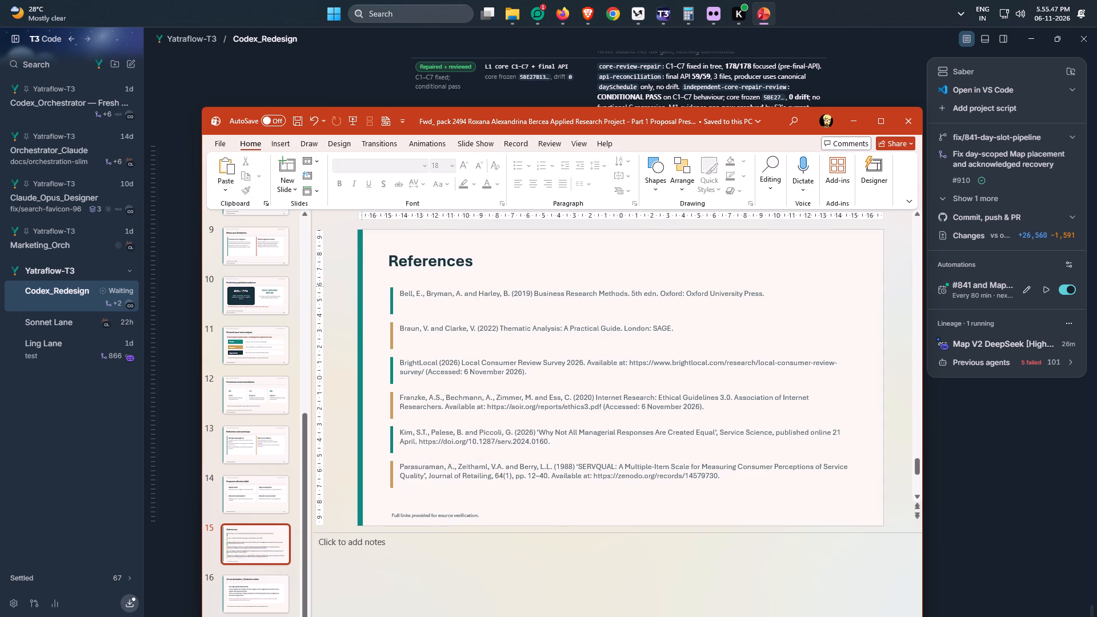
click(359, 282)
click(381, 304)
drag(380, 273, 395, 422)
click(393, 297)
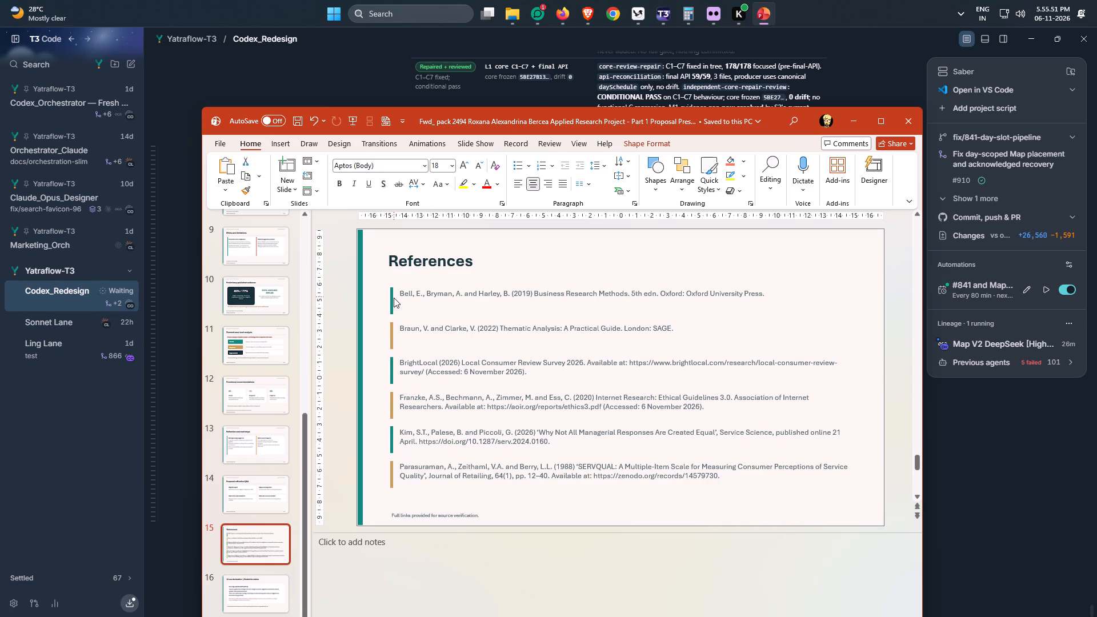
click(391, 299)
shift+click(391, 341)
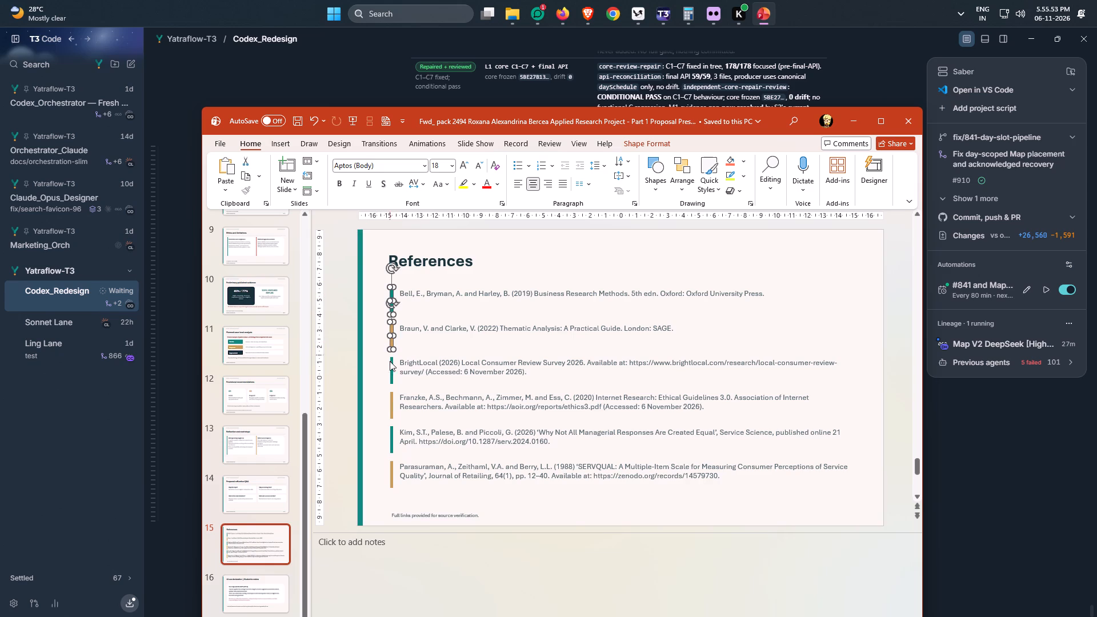
shift+click(391, 376)
shift+click(392, 396)
shift+click(393, 435)
shift+click(393, 475)
key(Delete)
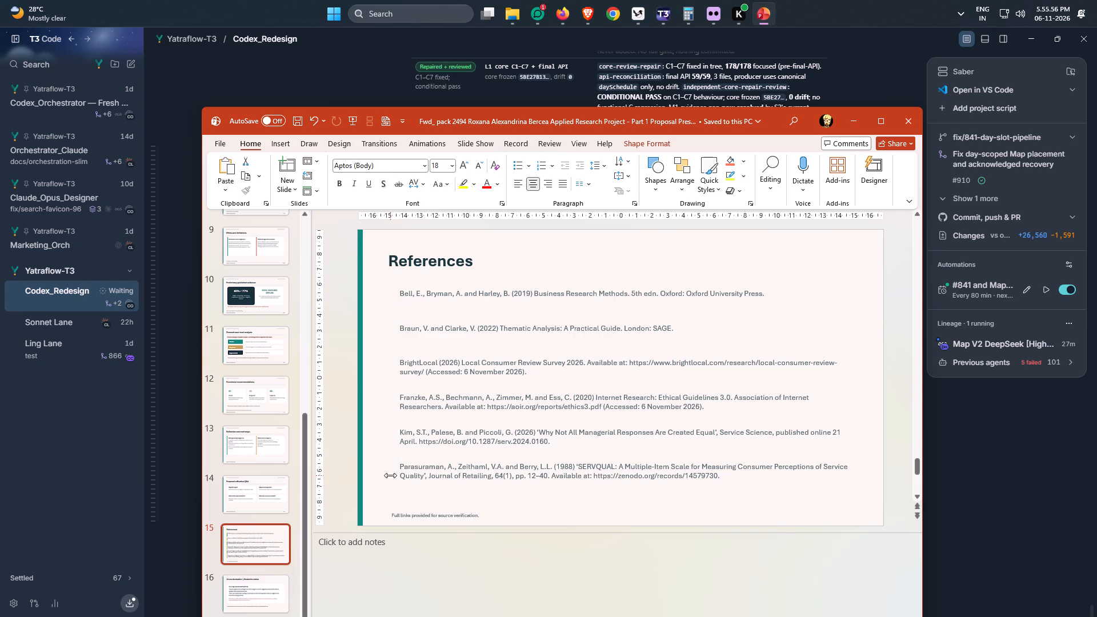
click(409, 311)
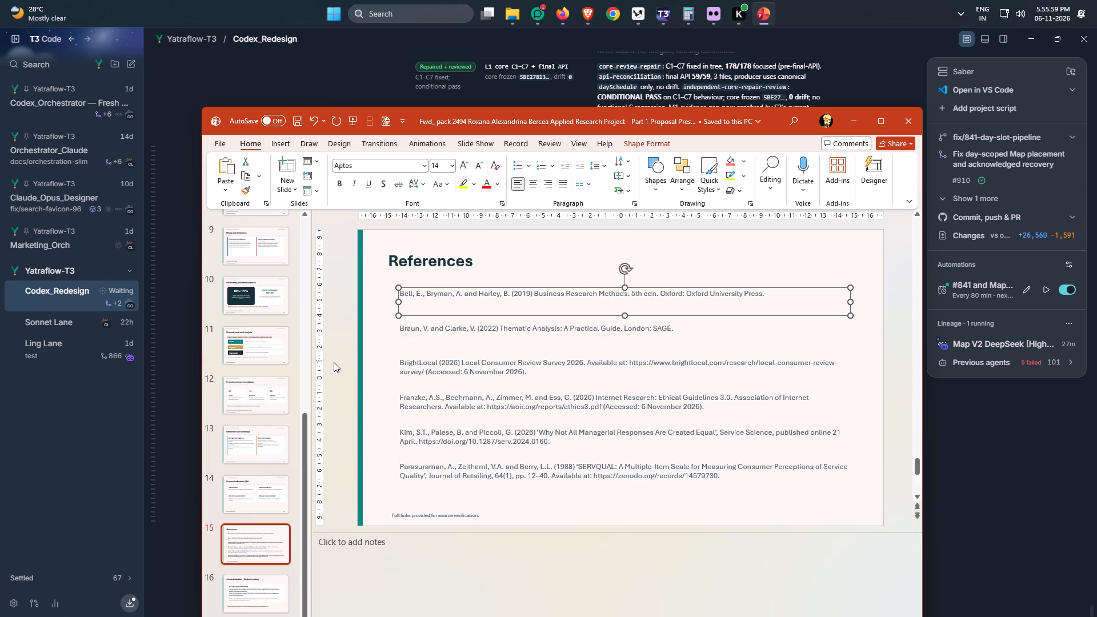
click(334, 362)
Delete the "AI-use declaration | Student to review" slide at the end of the presentation.
click(239, 616)
click(250, 600)
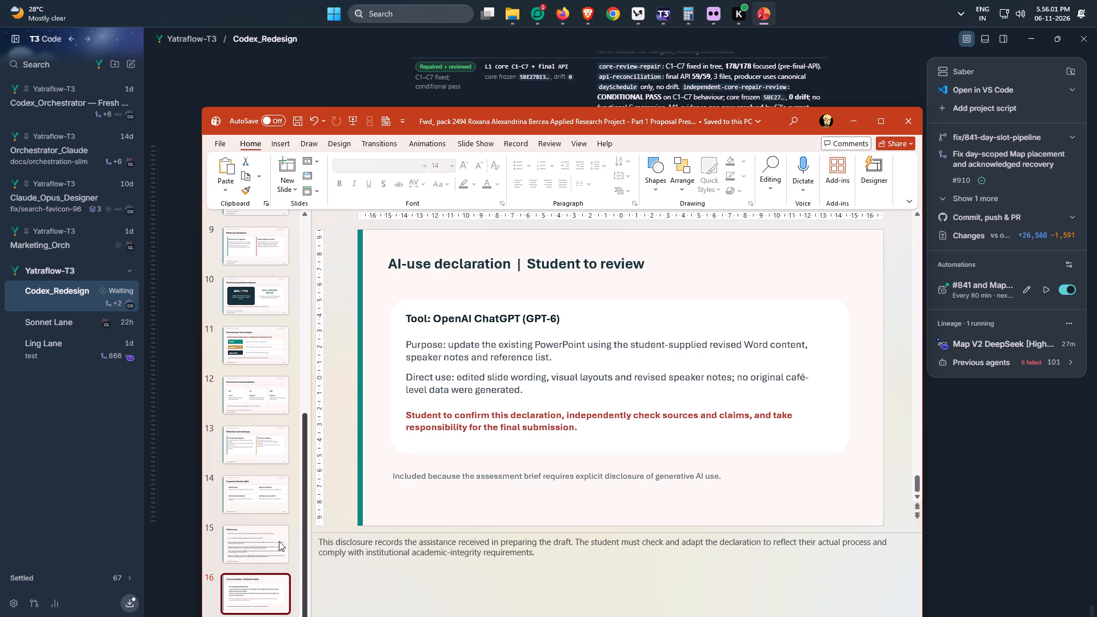
key(Delete)
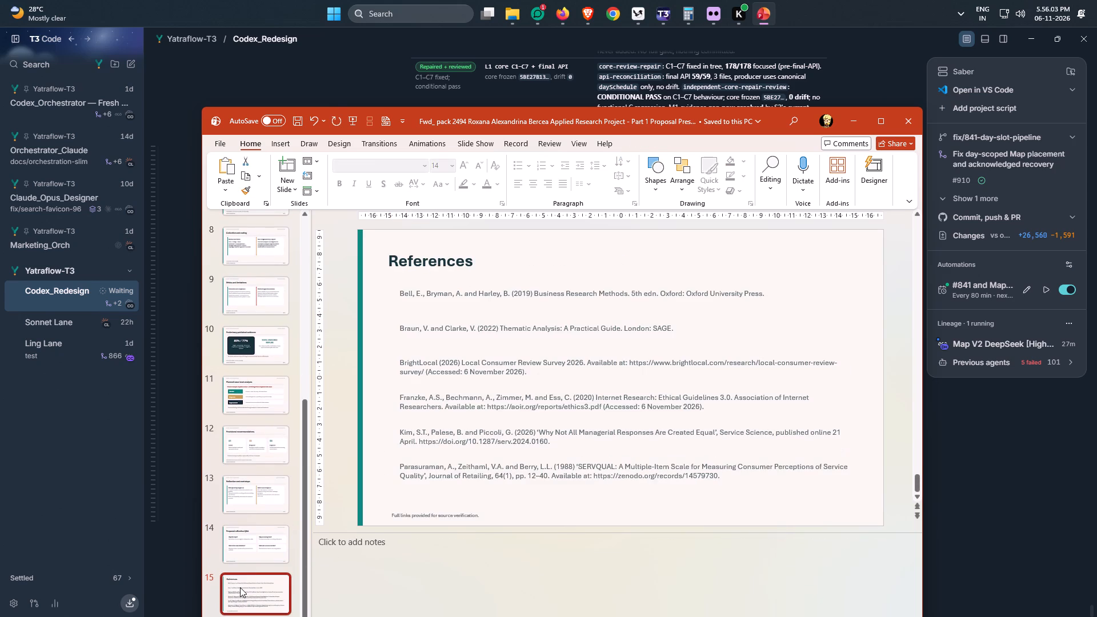
Review the slides backwards from Prepared reflective Q&A to Preliminary published evidence for leftover content that needs cleaning up.
click(237, 548)
click(239, 484)
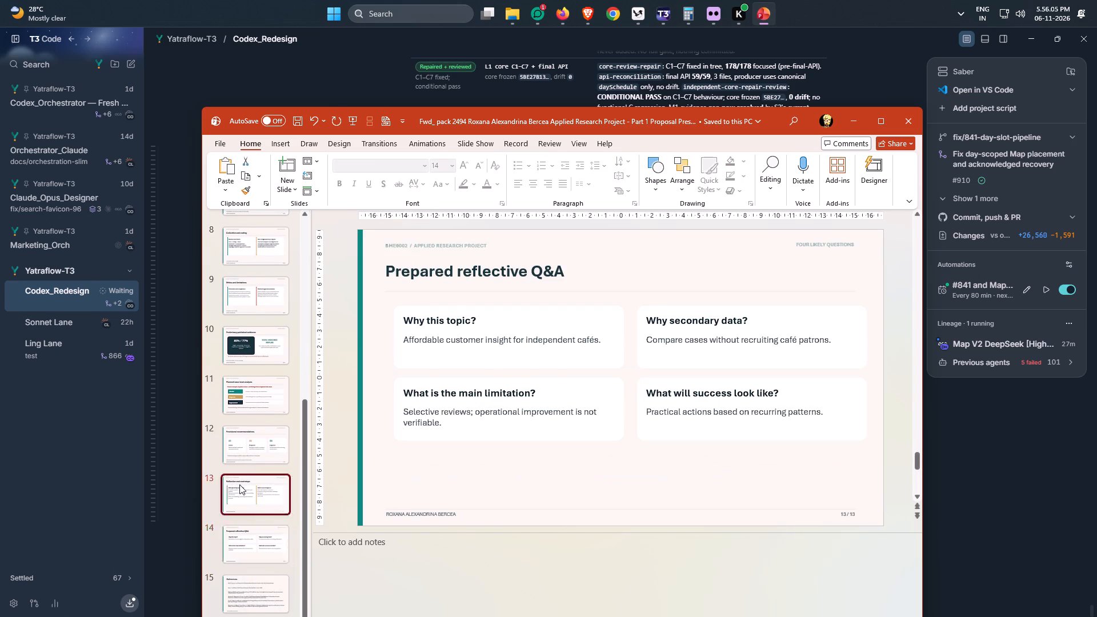
click(245, 458)
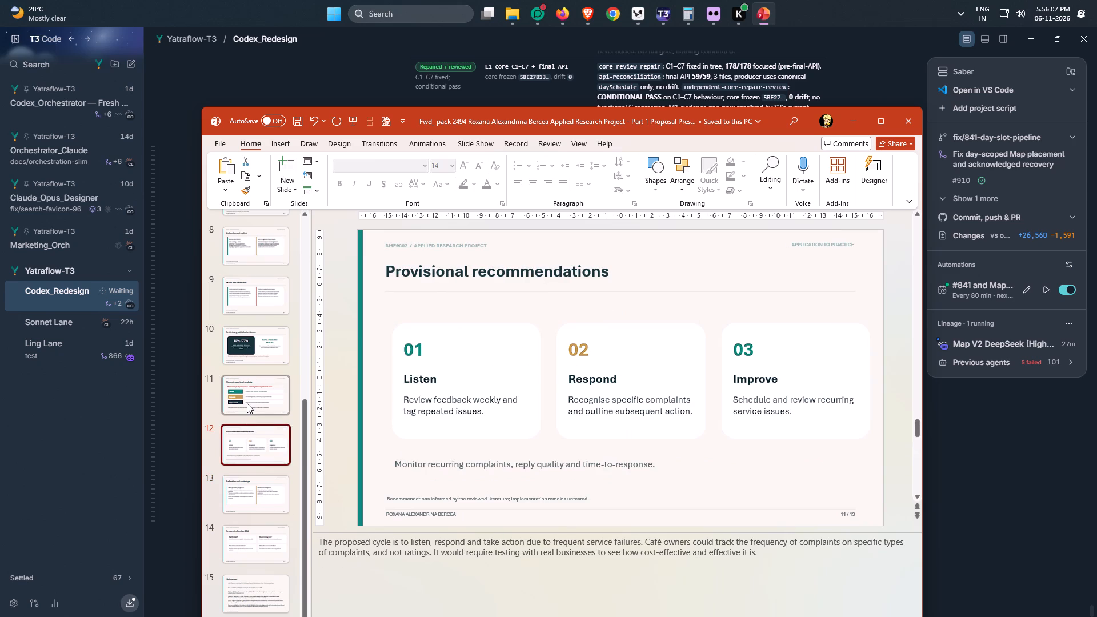
click(247, 402)
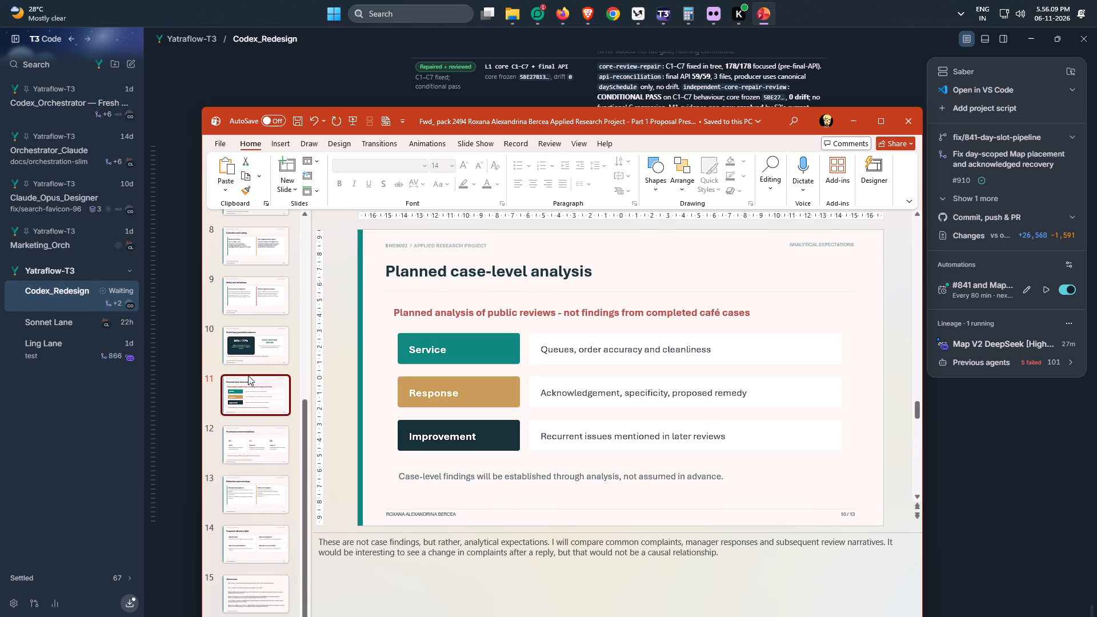
click(246, 404)
click(257, 348)
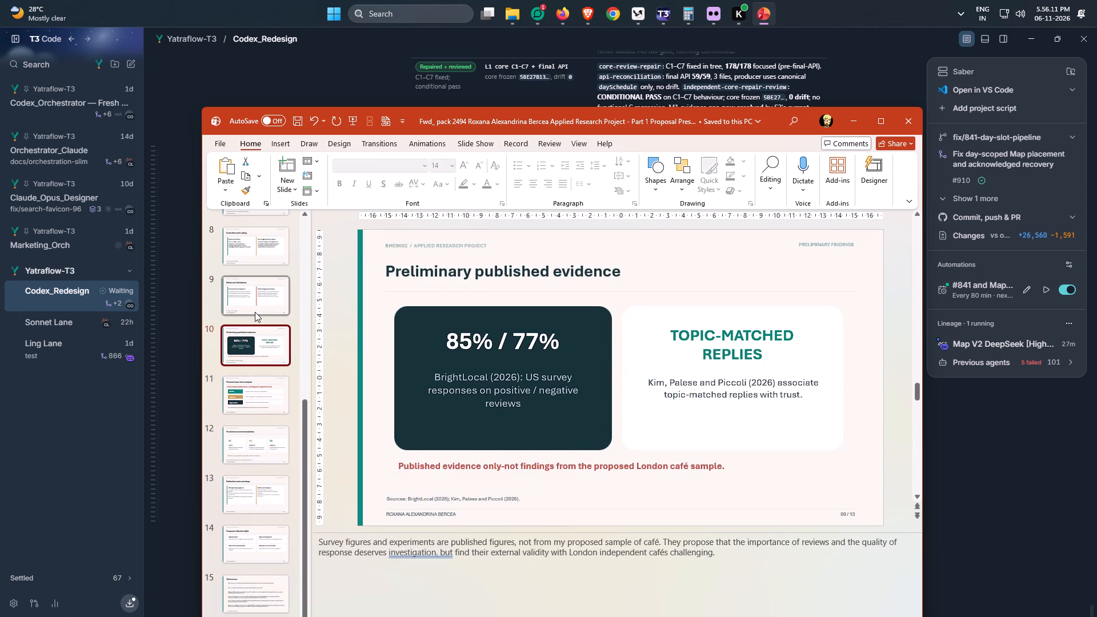
click(255, 312)
click(242, 363)
click(250, 401)
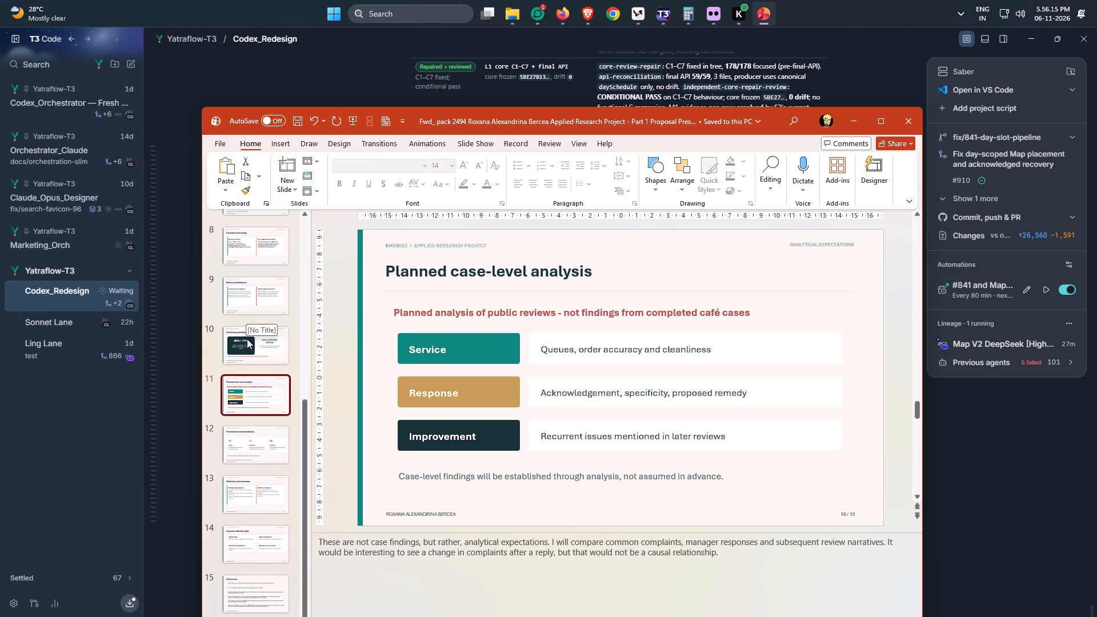
Delete the red "Published evidence only-not findings from the proposed London café sample." note on the Preliminary published evidence slide.
click(251, 355)
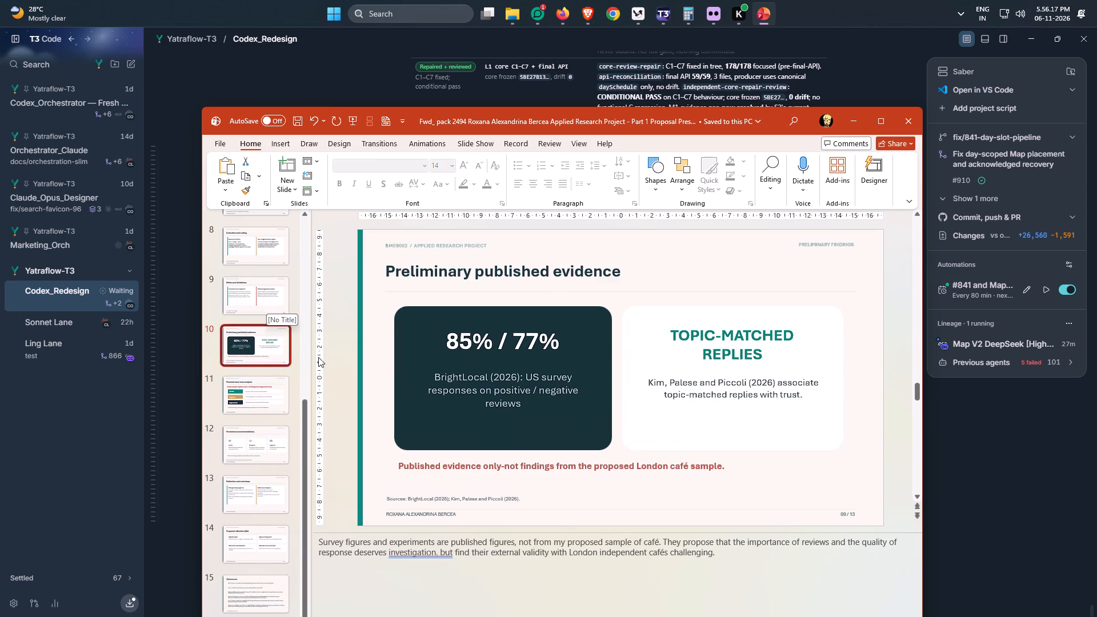
click(540, 467)
click(582, 476)
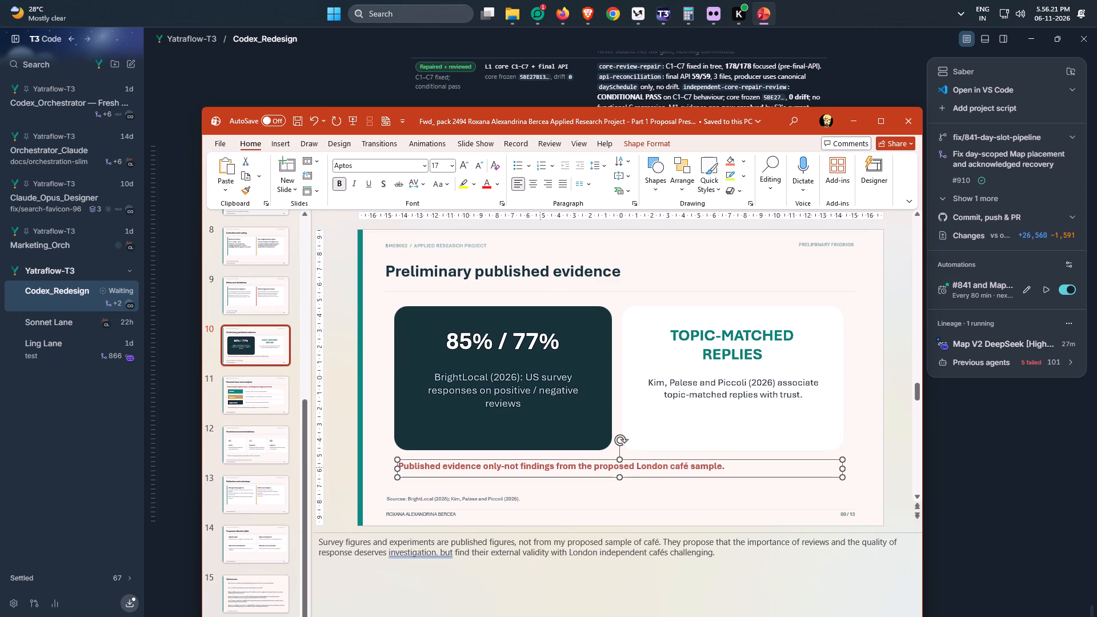
key(Delete)
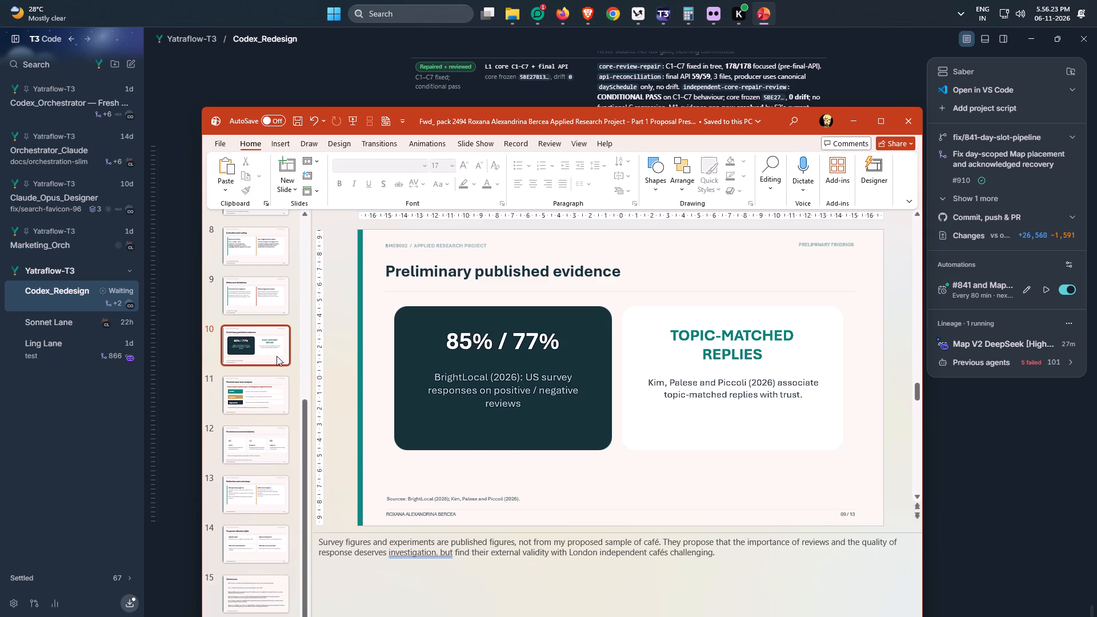
Delete the red "A positive public reply is not evidence that the service has improved." note on the Literature: managerial replies slide.
click(250, 299)
click(255, 353)
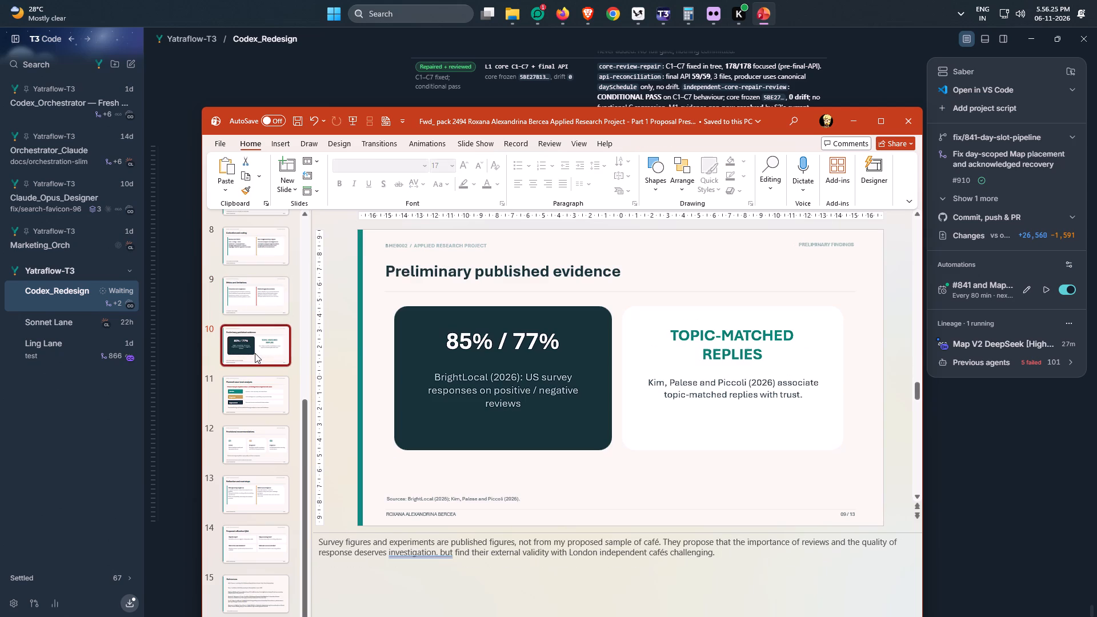
click(258, 260)
drag(309, 418, 305, 262)
click(251, 496)
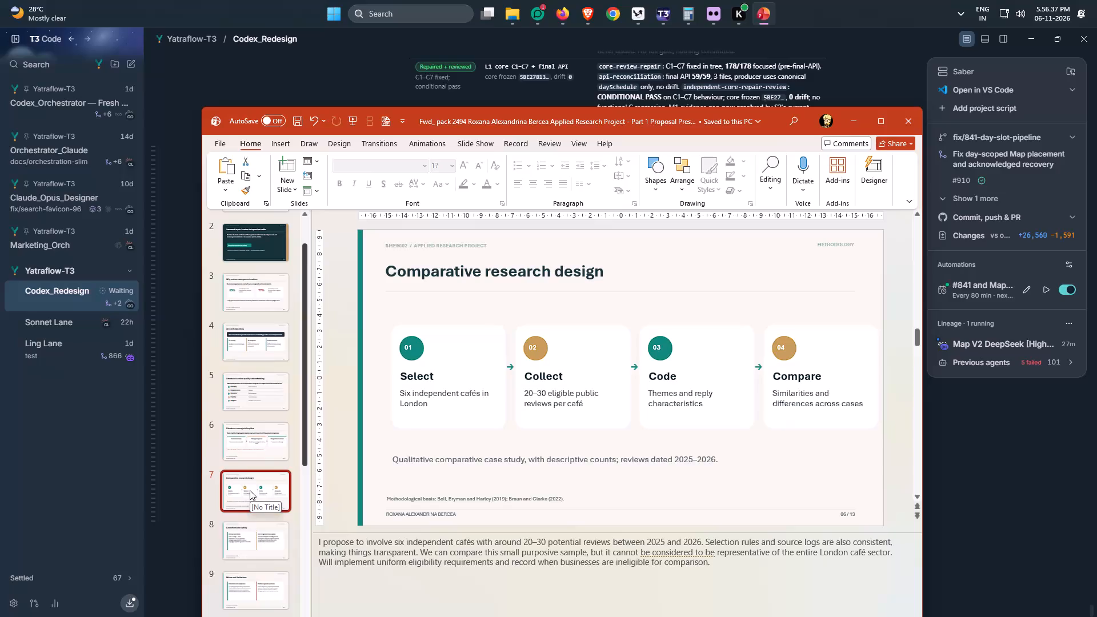
click(251, 450)
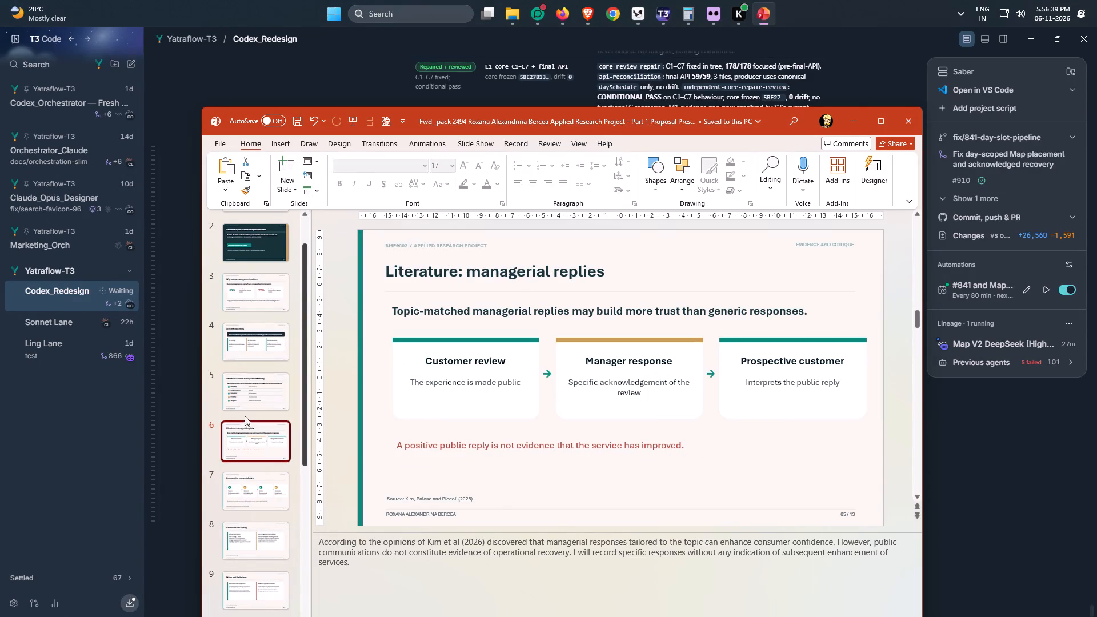
click(478, 446)
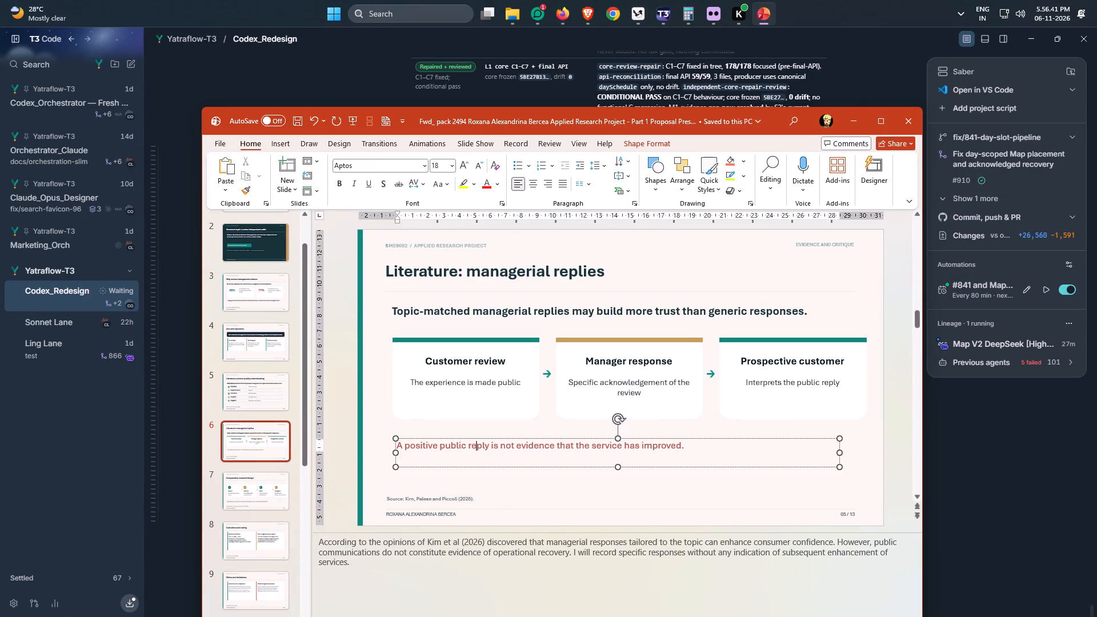
click(491, 437)
key(Delete)
Review the opening slides backwards from Literature: service-quality understanding to the Assignment Submission Form.
click(263, 387)
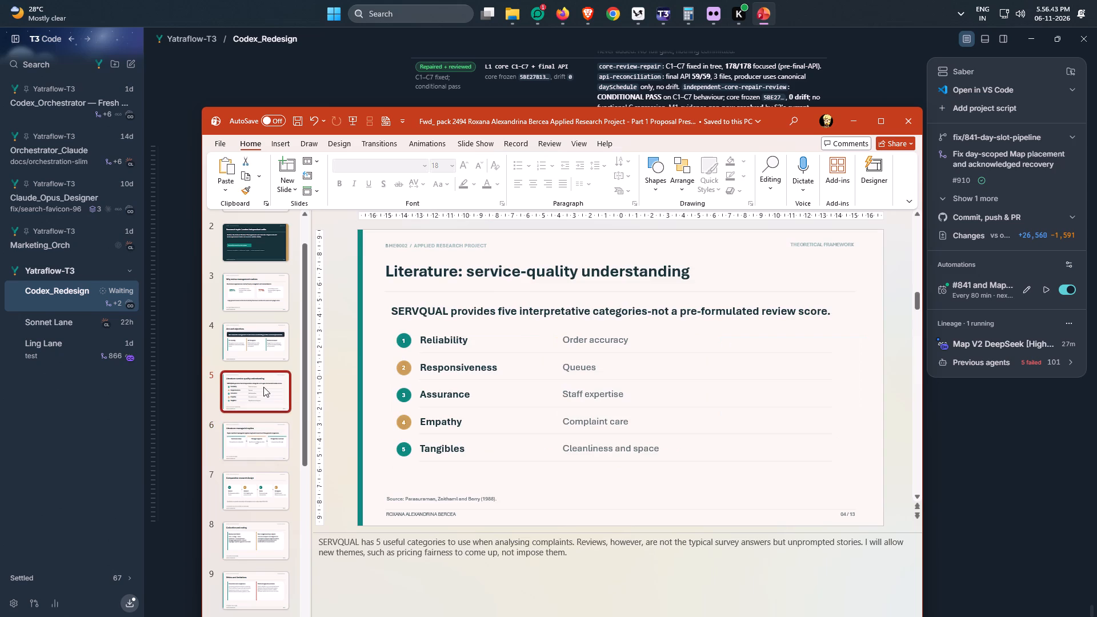
click(268, 337)
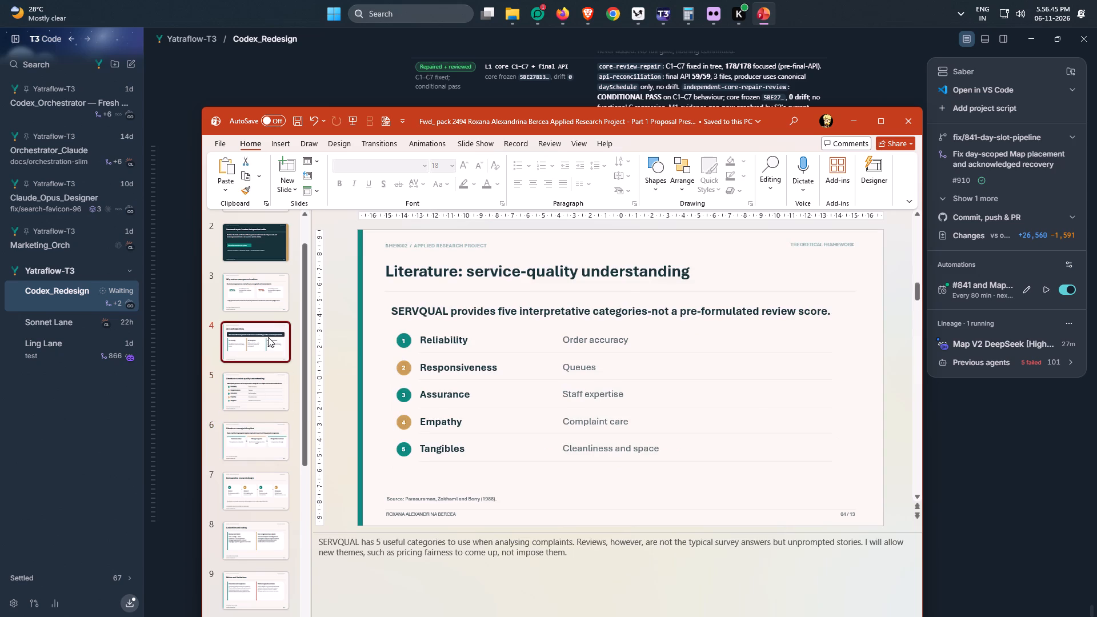
click(251, 293)
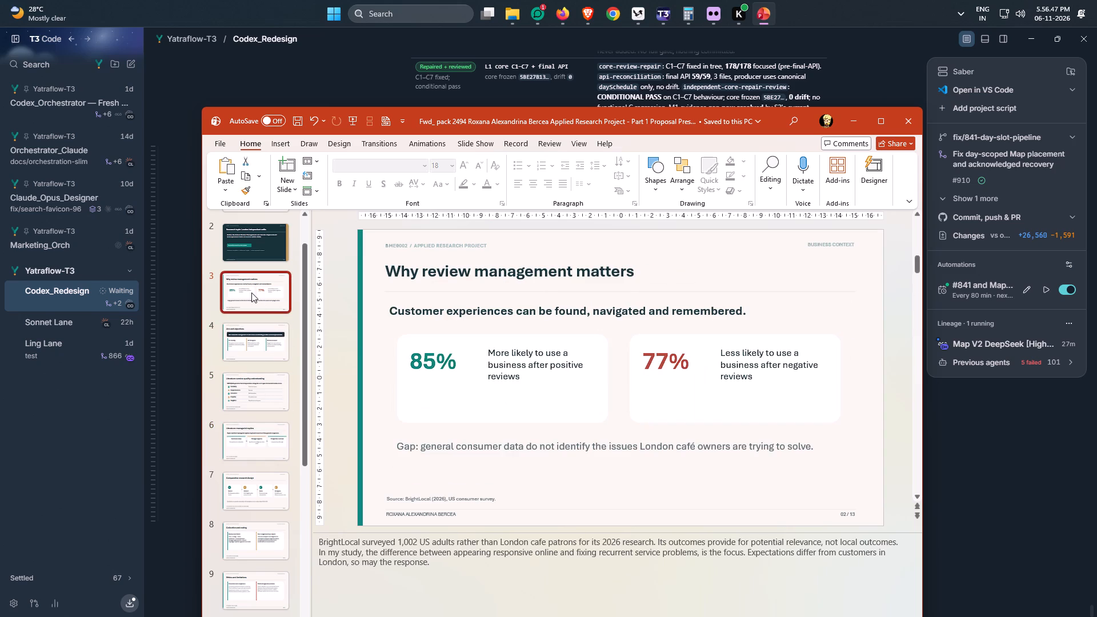
click(252, 249)
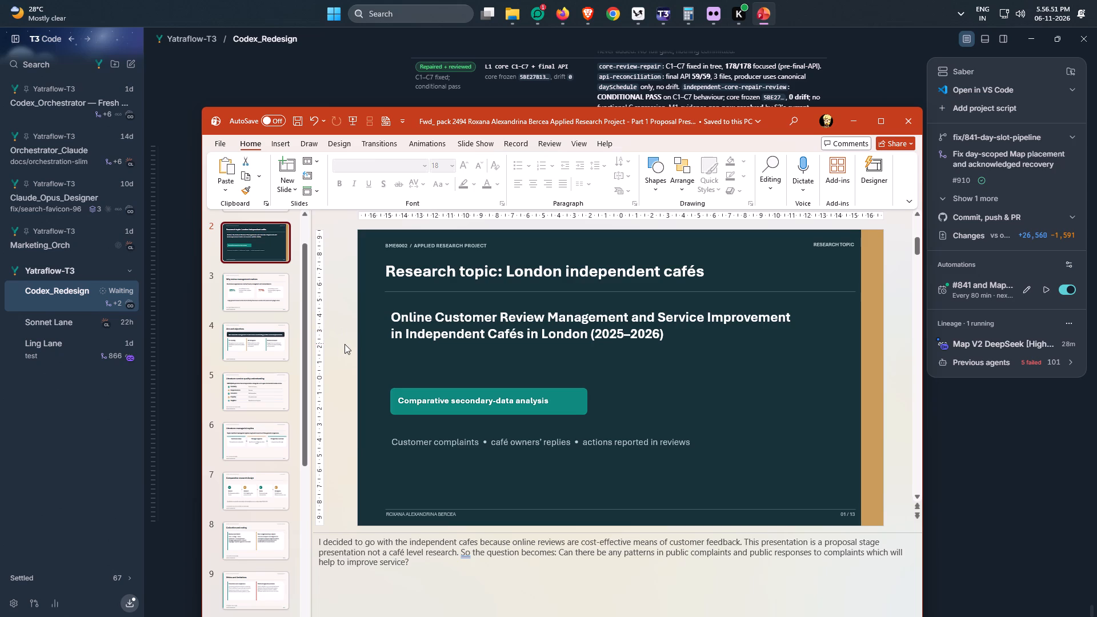
scroll(250, 336, up, 2)
scroll(250, 336, down, 1)
scroll(250, 335, up, 3)
click(247, 246)
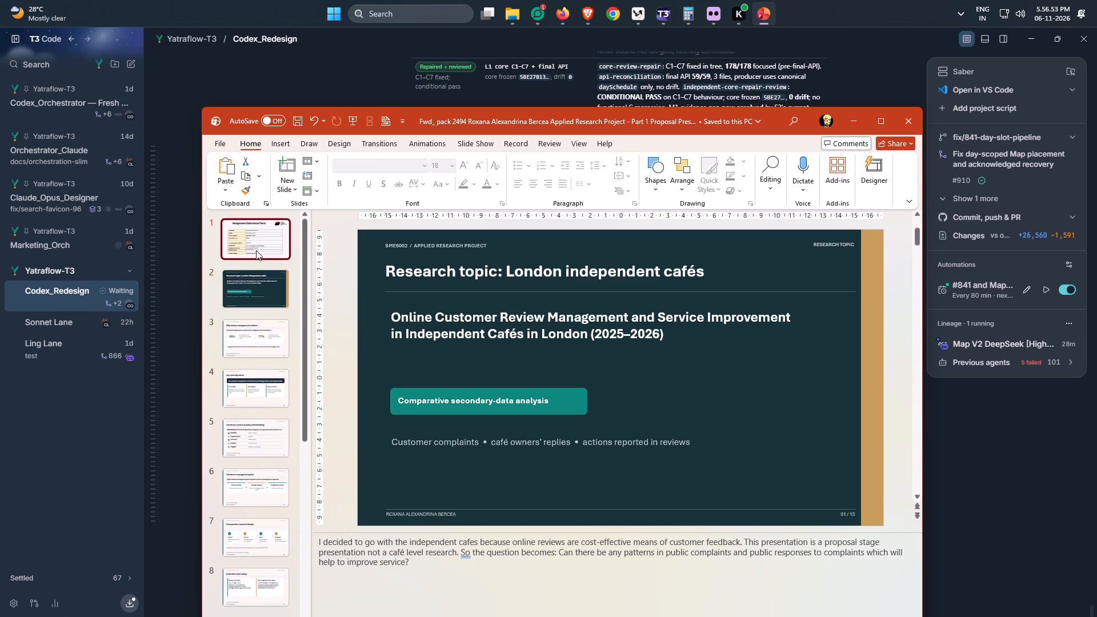
Save the cleaned-up presentation and close it.
click(337, 323)
key(ctrl+s)
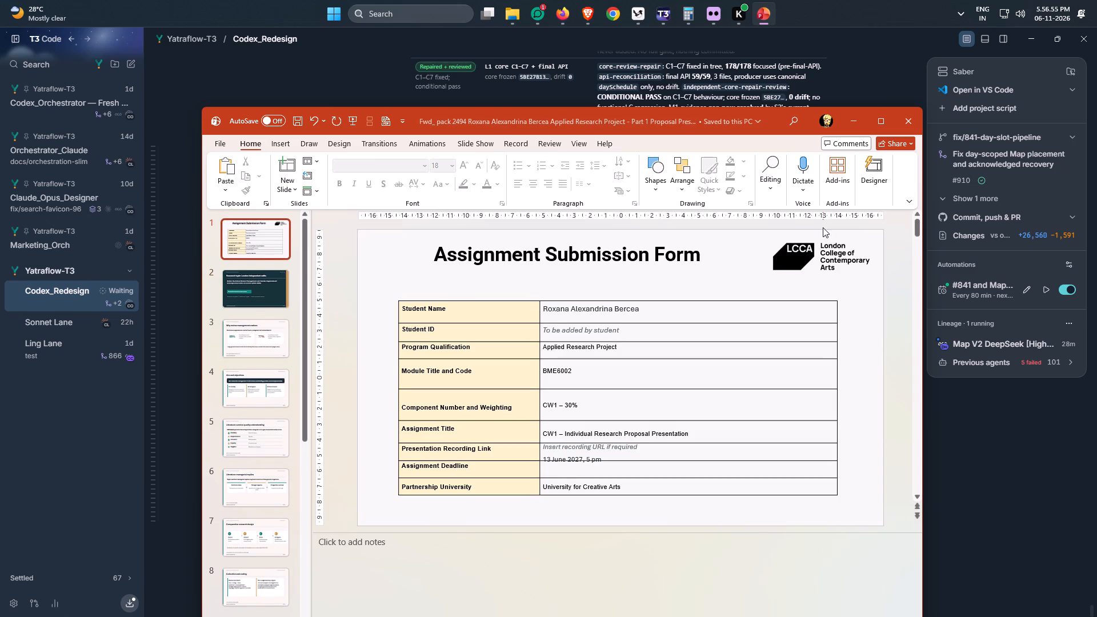
click(915, 122)
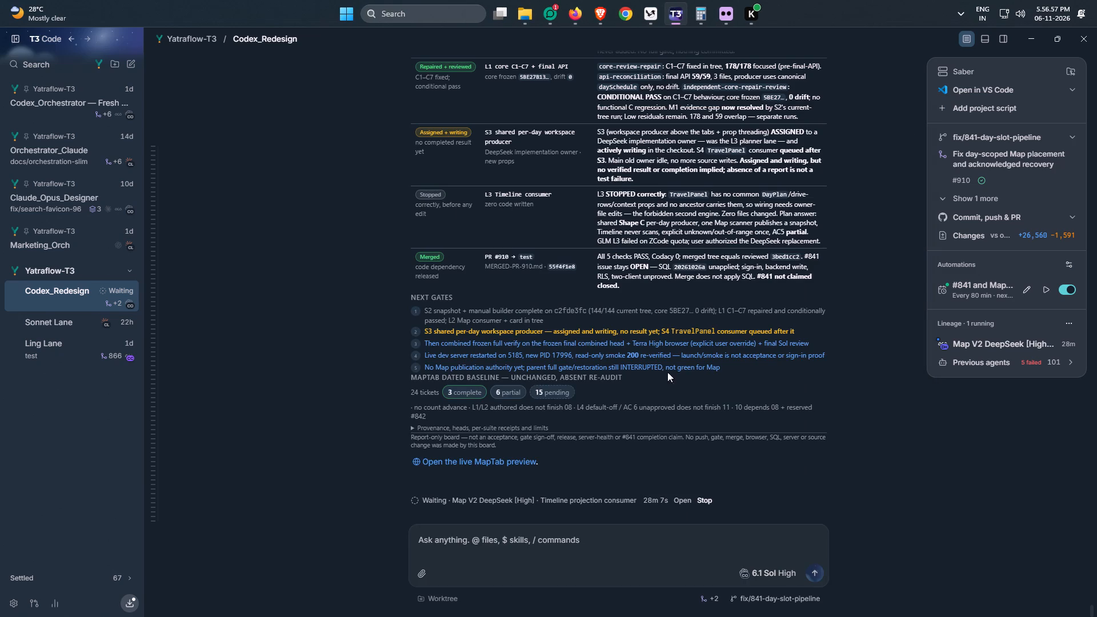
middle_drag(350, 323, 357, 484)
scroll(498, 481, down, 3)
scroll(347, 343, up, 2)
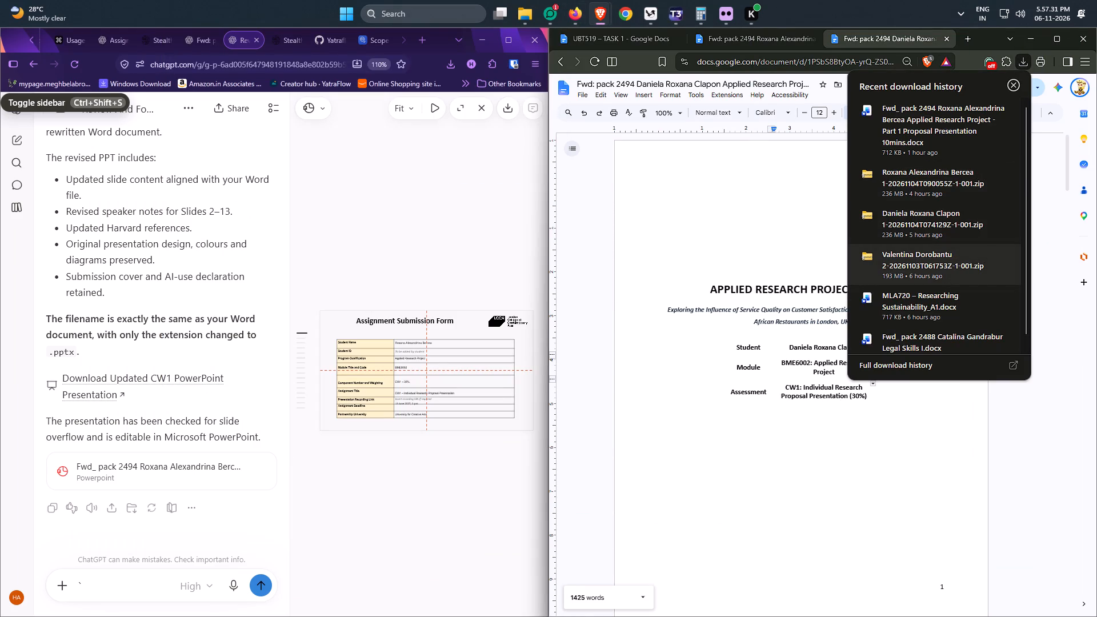
click(719, 291)
click(582, 99)
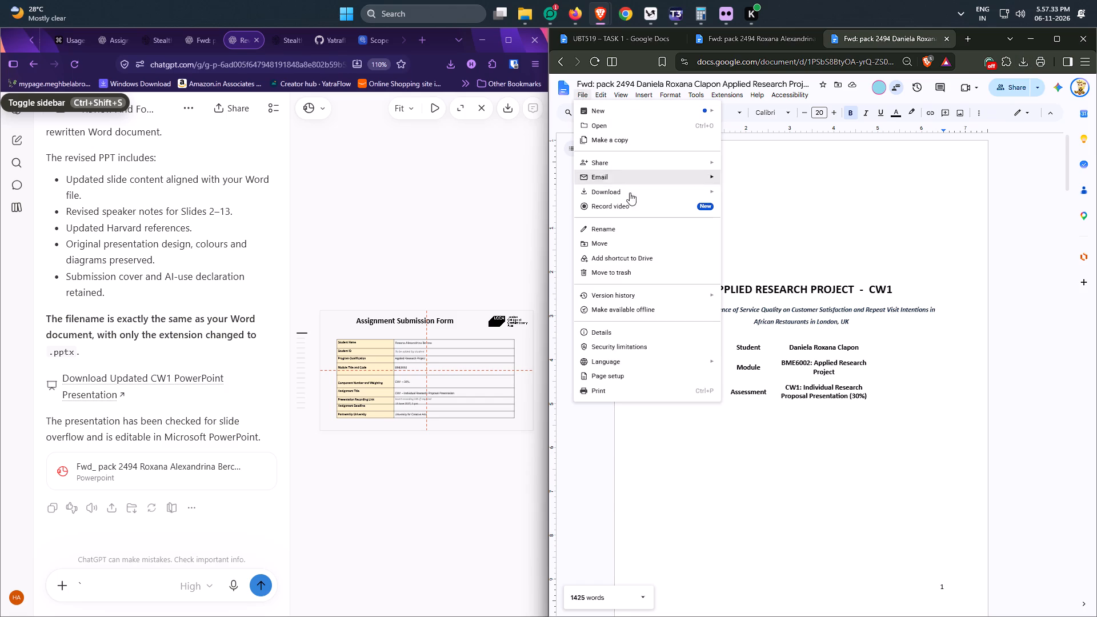
click(639, 190)
click(782, 195)
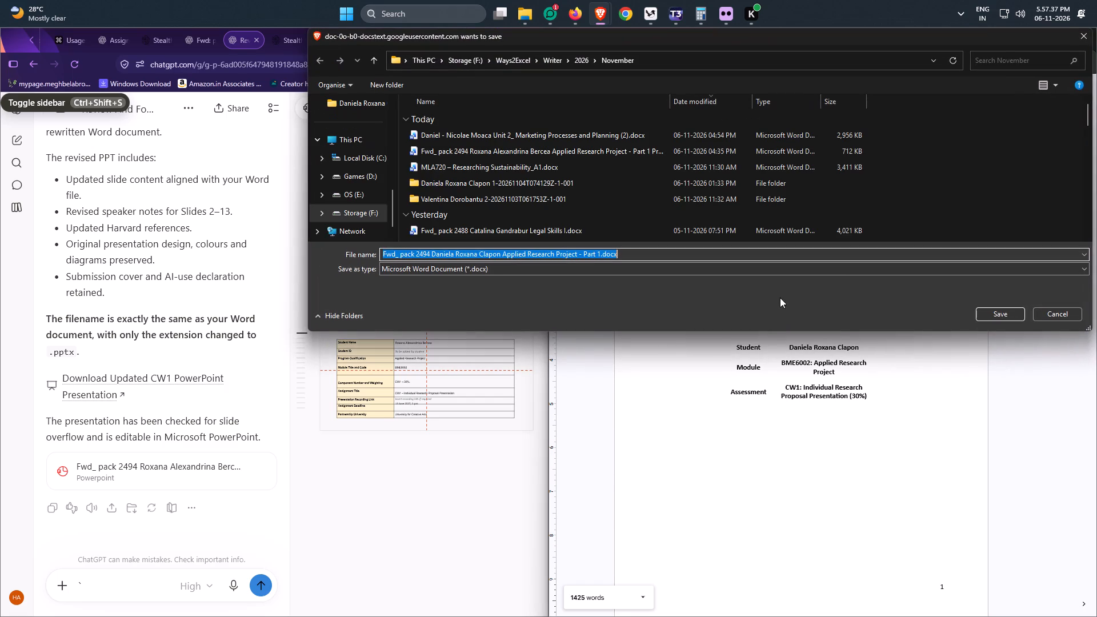
click(998, 312)
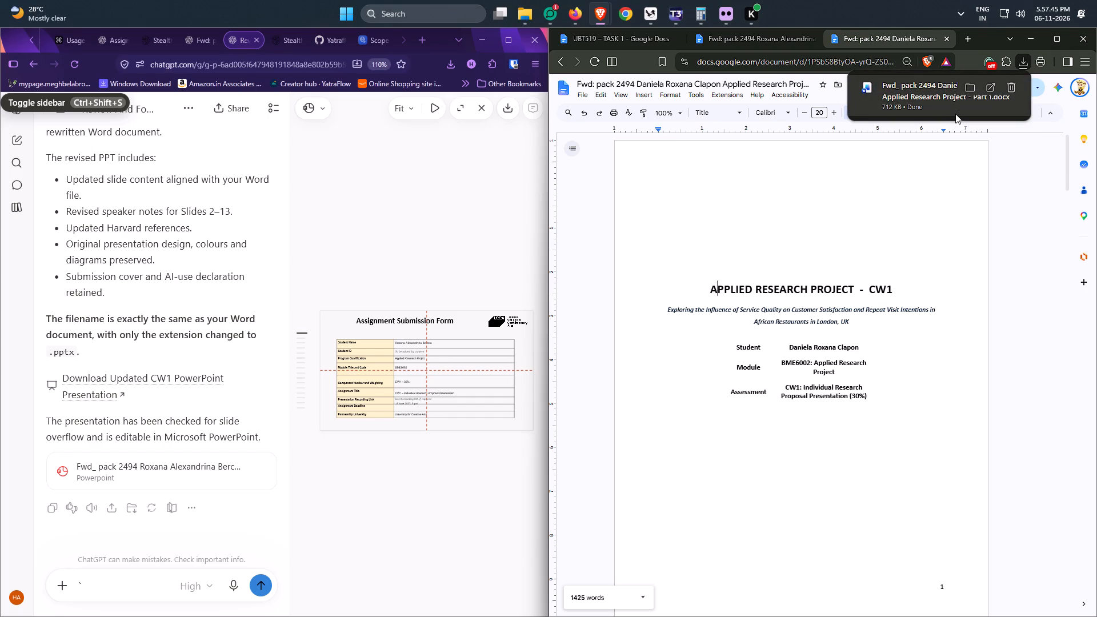
Open the downloaded Applied Research Project - Part 1 document in Word and enable editing.
click(905, 87)
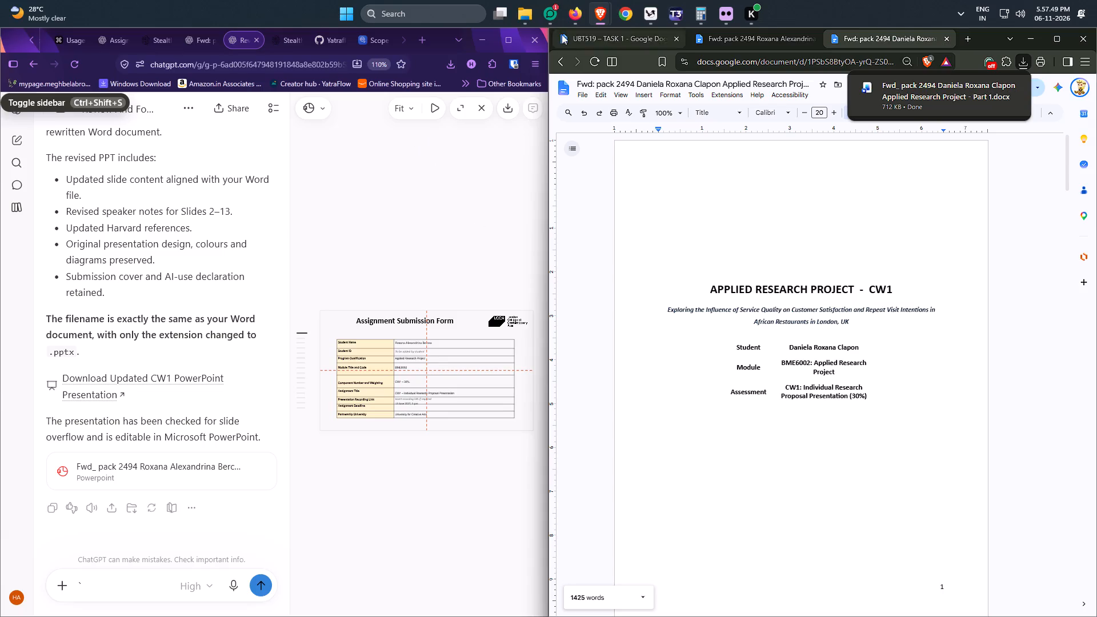
click(545, 14)
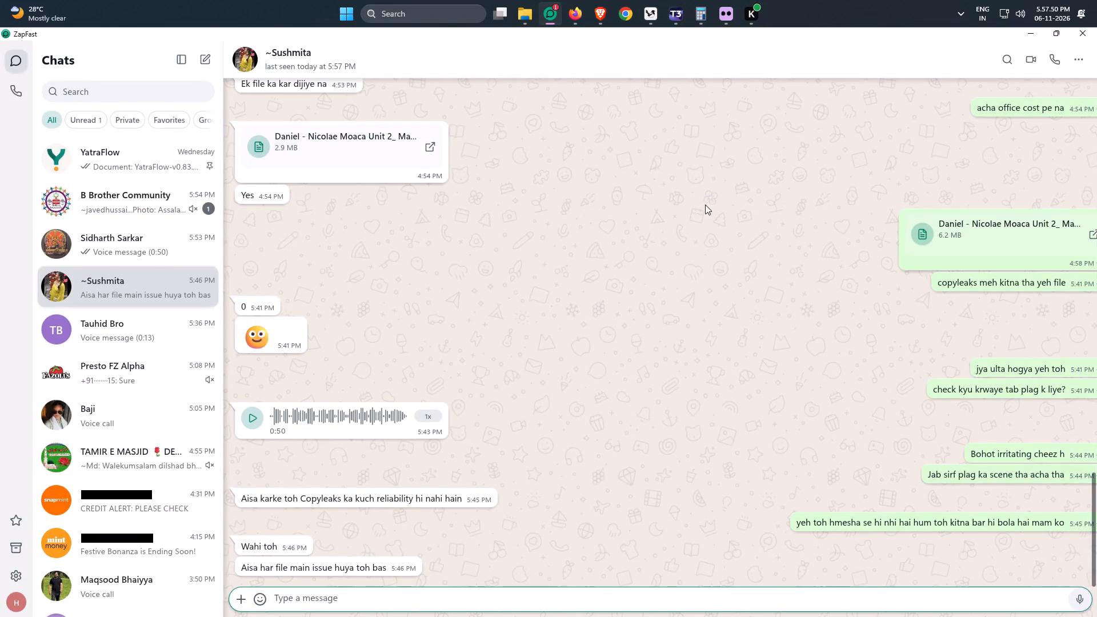
click(1030, 34)
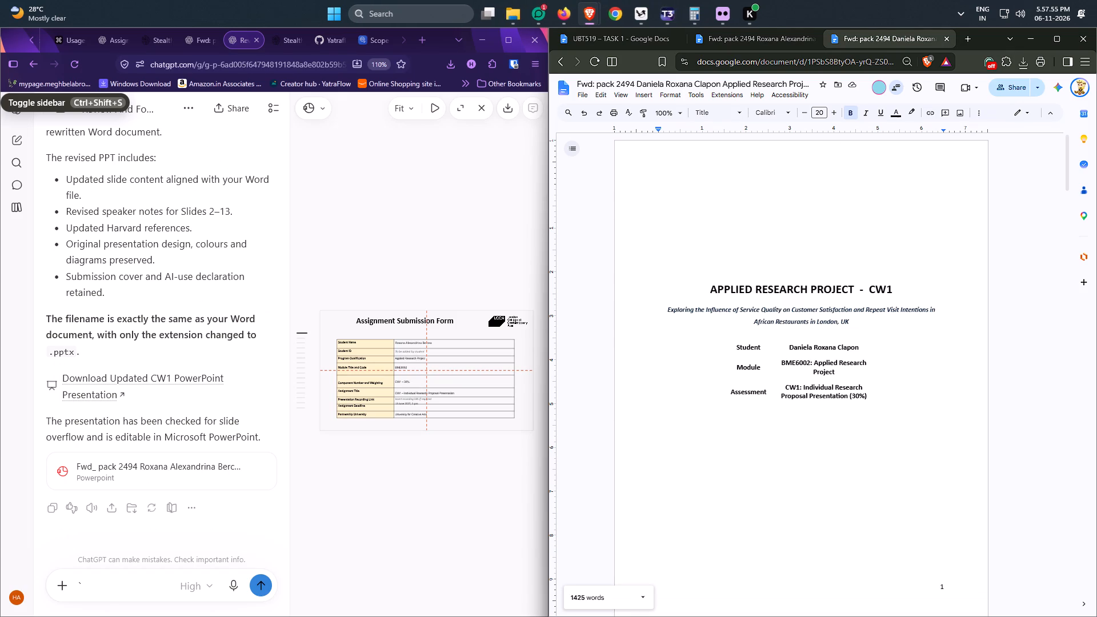
click(771, 13)
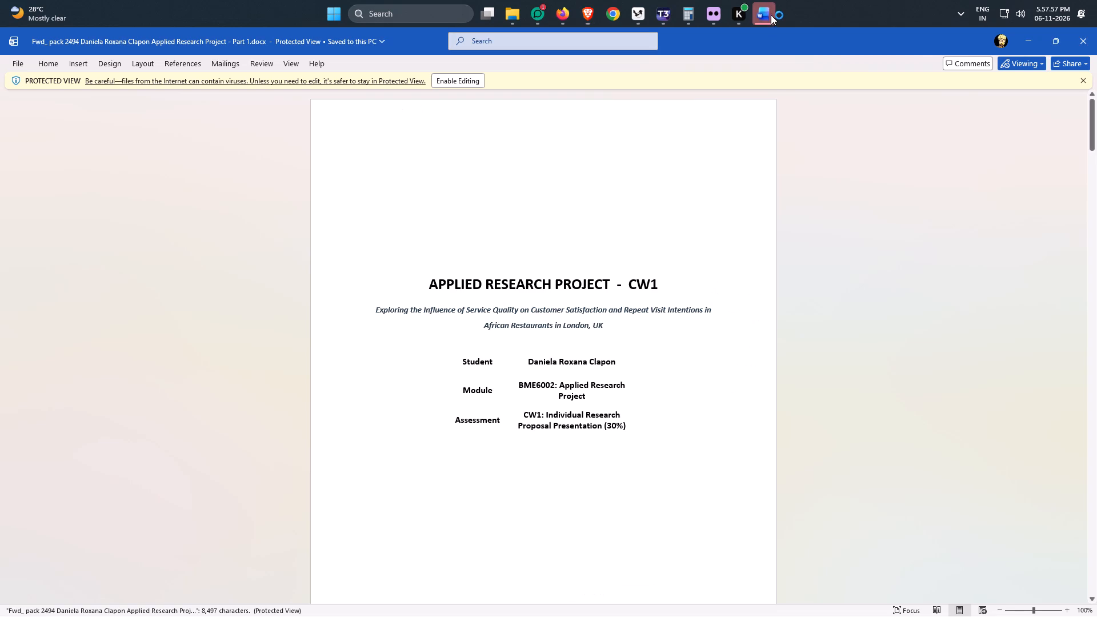
click(467, 77)
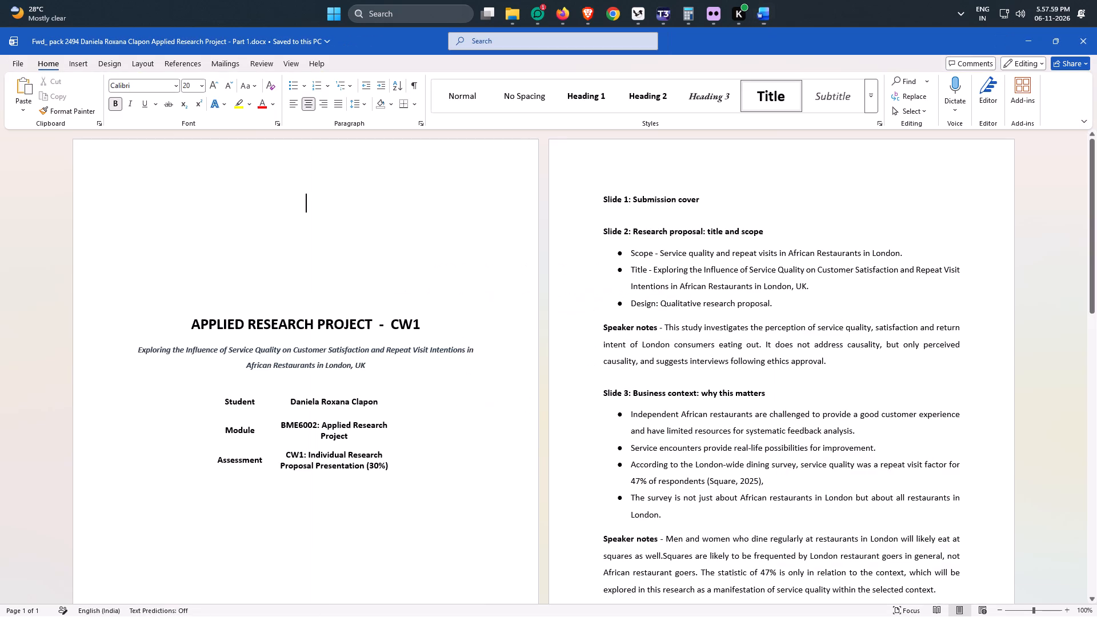
Accept the suggested spacing correction before the dash in the cover title "APPLIED RESEARCH PROJECT - CW1".
middle_drag(395, 266, 387, 303)
click(363, 305)
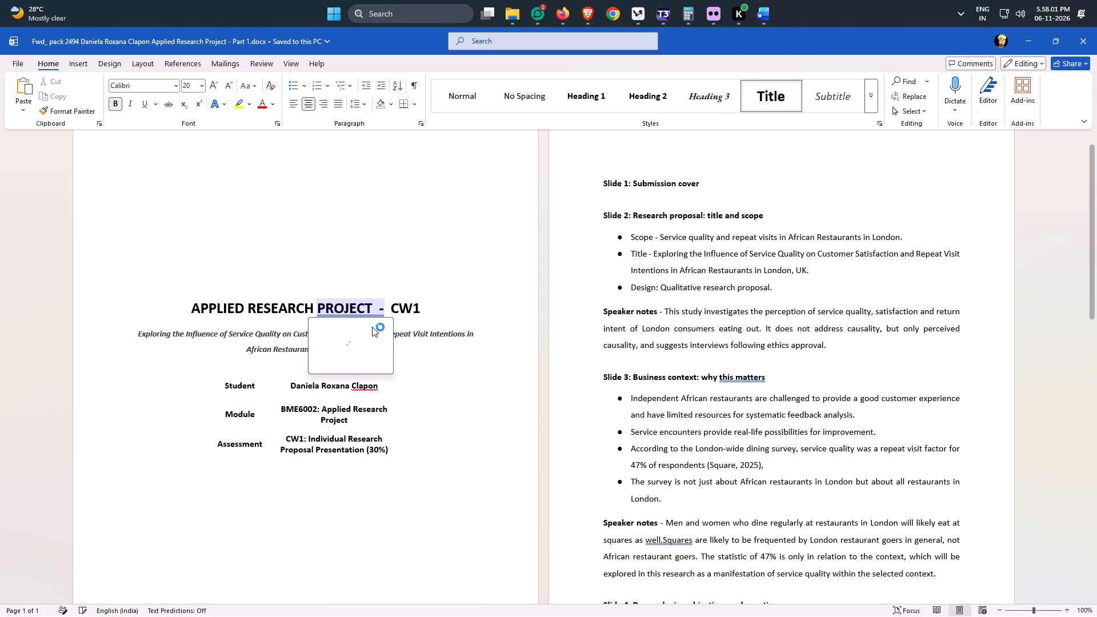
click(370, 343)
click(363, 352)
middle_drag(390, 287, 377, 348)
click(346, 360)
middle_drag(706, 436, 682, 330)
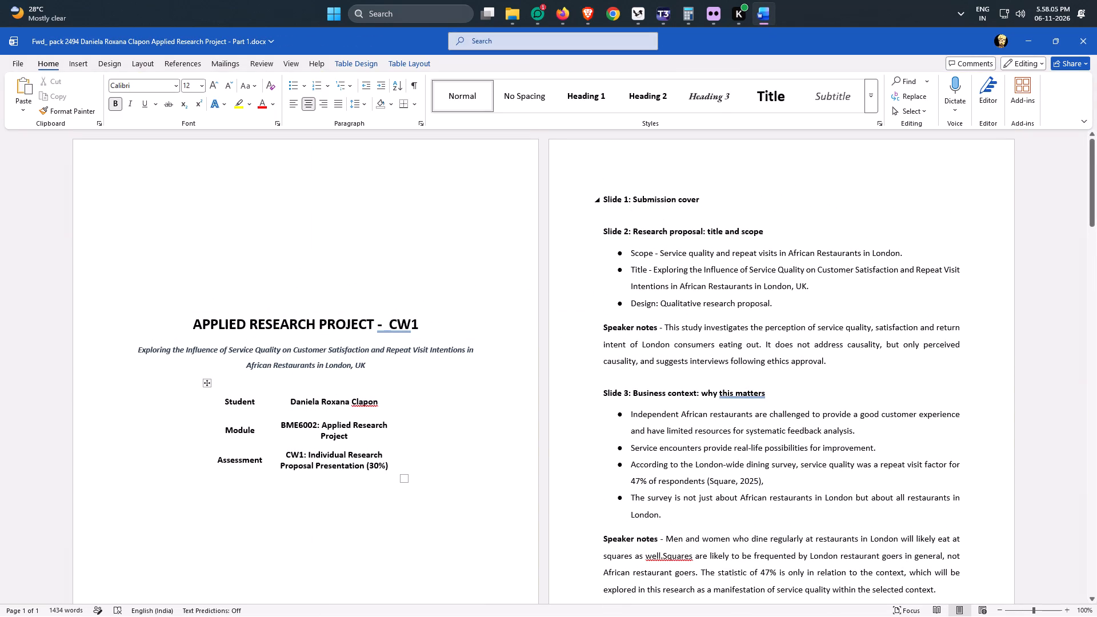
Set the font colour of all the document's text to black.
click(604, 196)
key(ctrl+a)
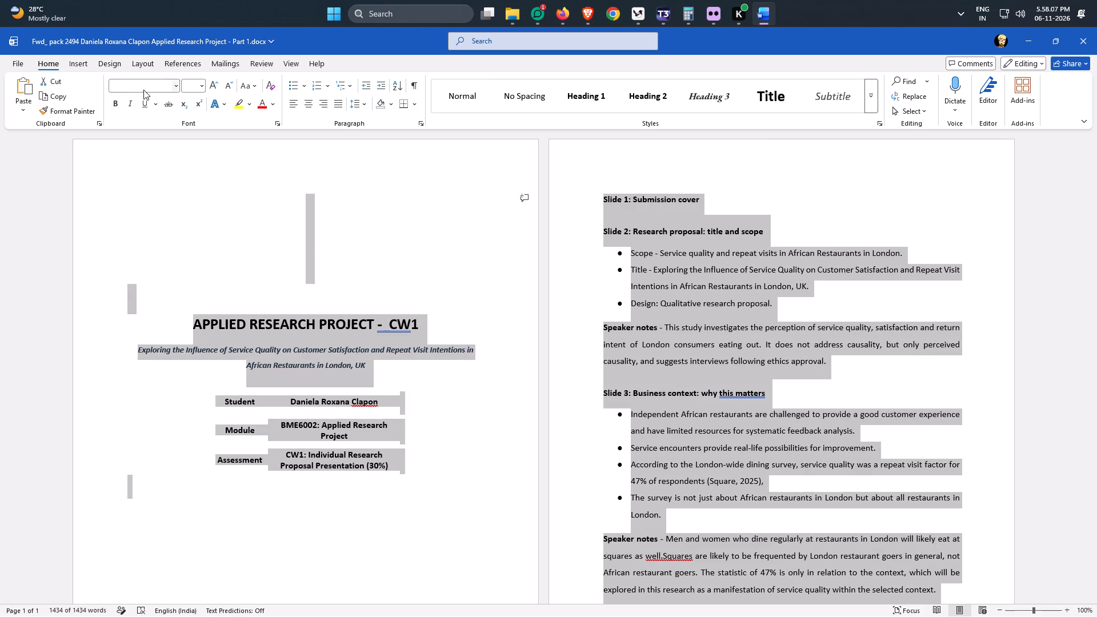
click(273, 107)
click(280, 175)
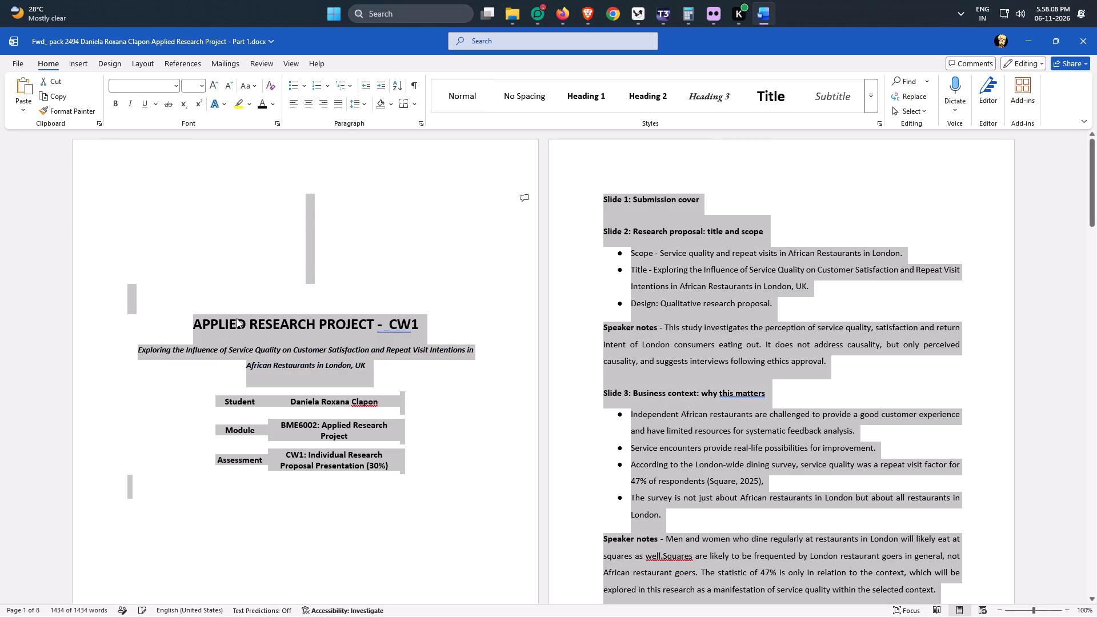
click(322, 347)
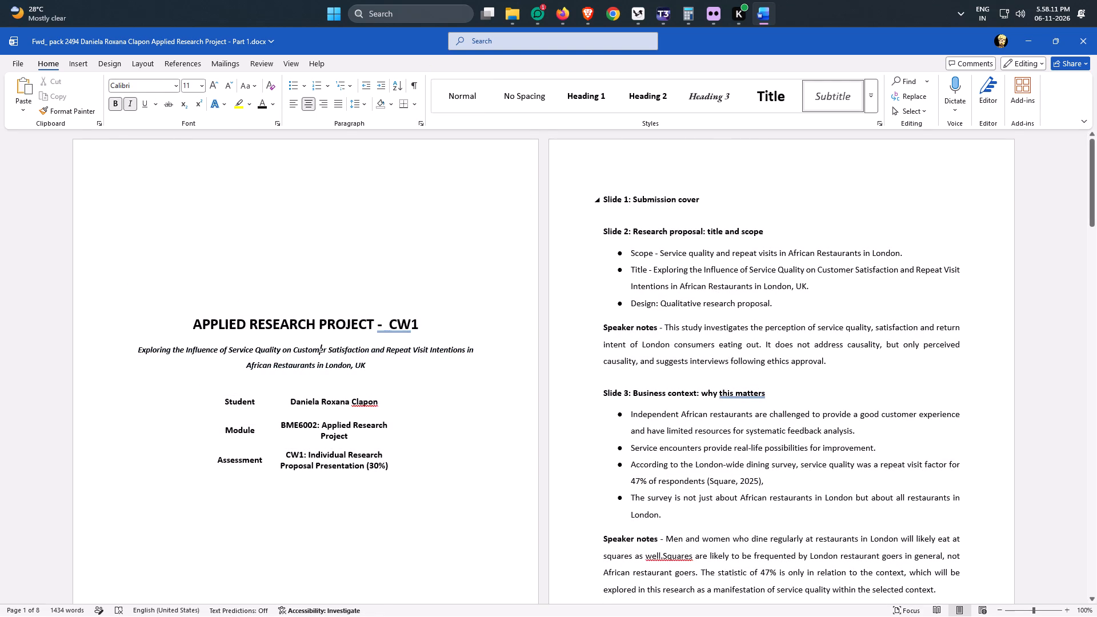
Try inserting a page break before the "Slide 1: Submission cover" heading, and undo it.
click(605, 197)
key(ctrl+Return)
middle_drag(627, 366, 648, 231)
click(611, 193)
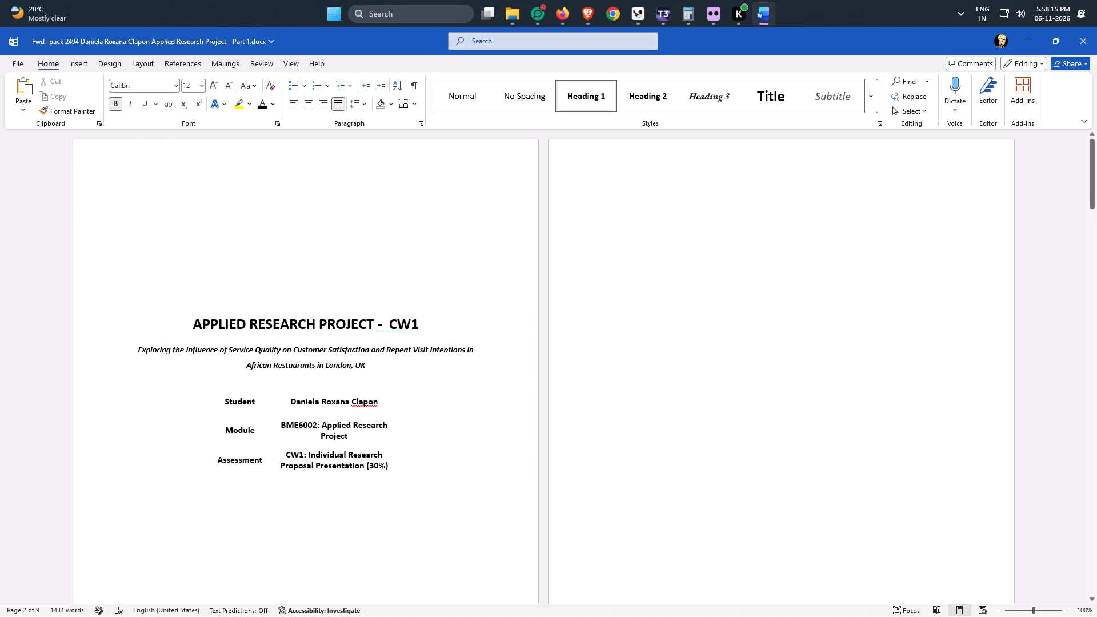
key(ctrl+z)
Insert the Automatic Table 2 table of contents on a new line above the "Slide 1: Submission cover" heading.
click(603, 195)
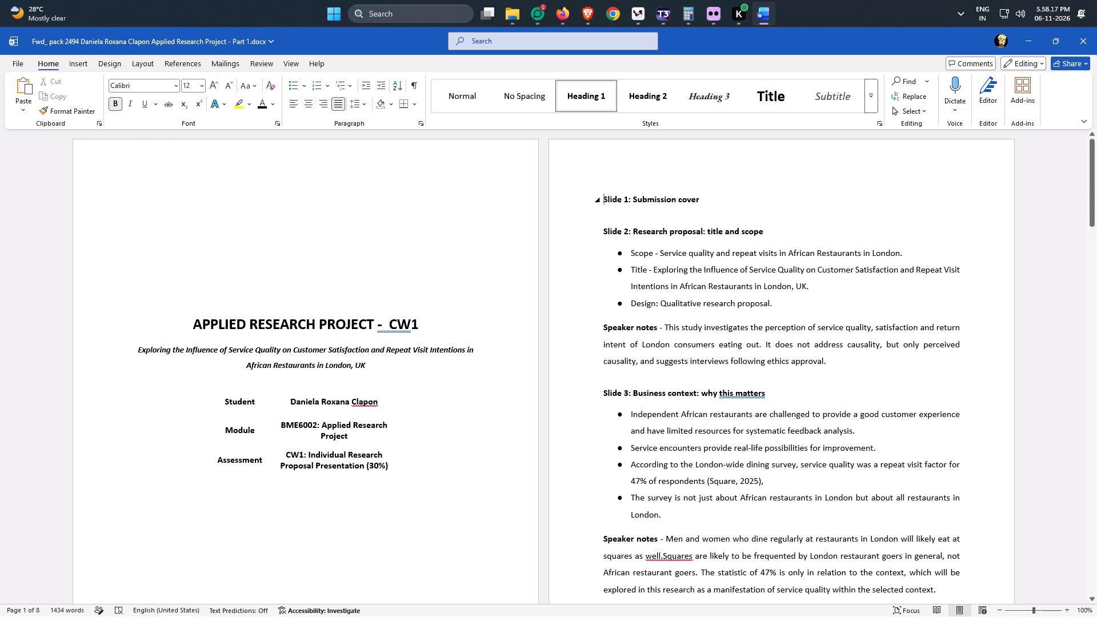
key(Return)
key(Up)
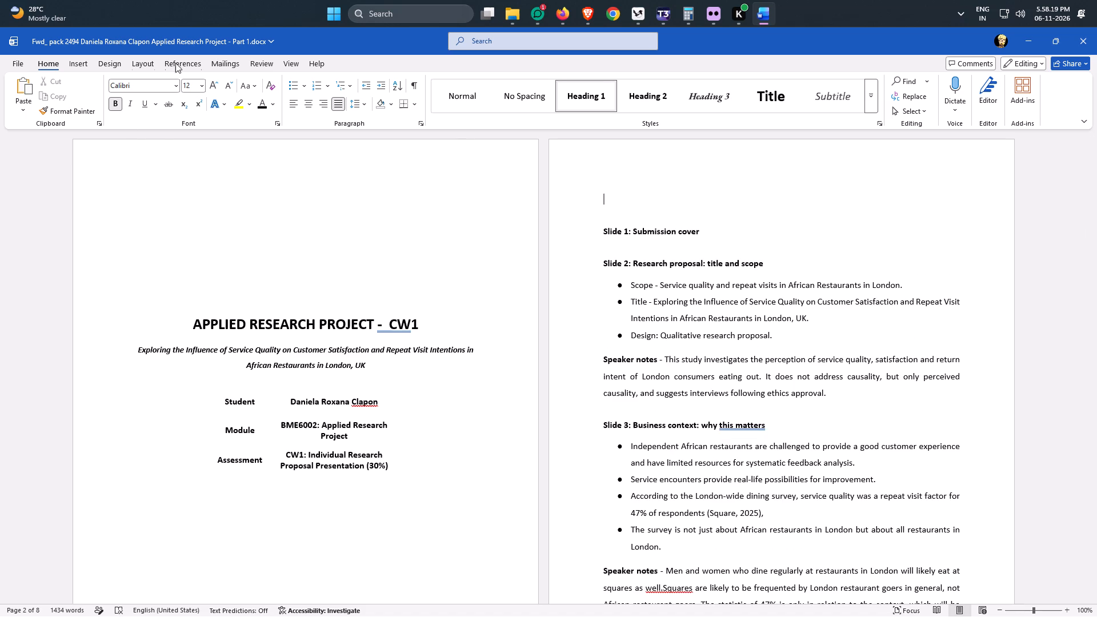
click(179, 63)
click(35, 101)
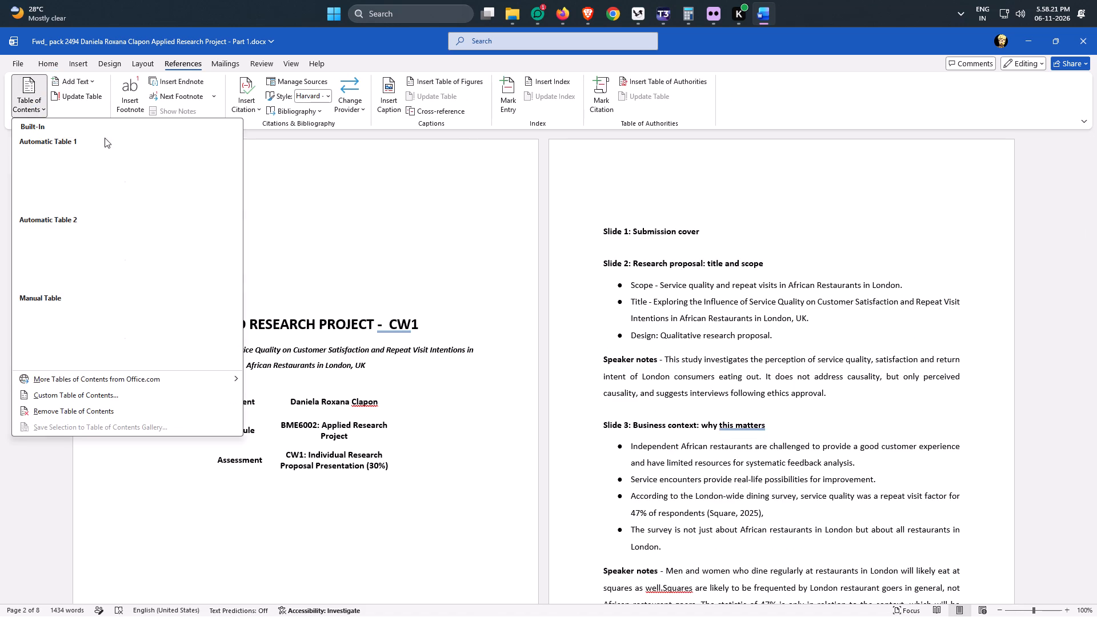
click(94, 245)
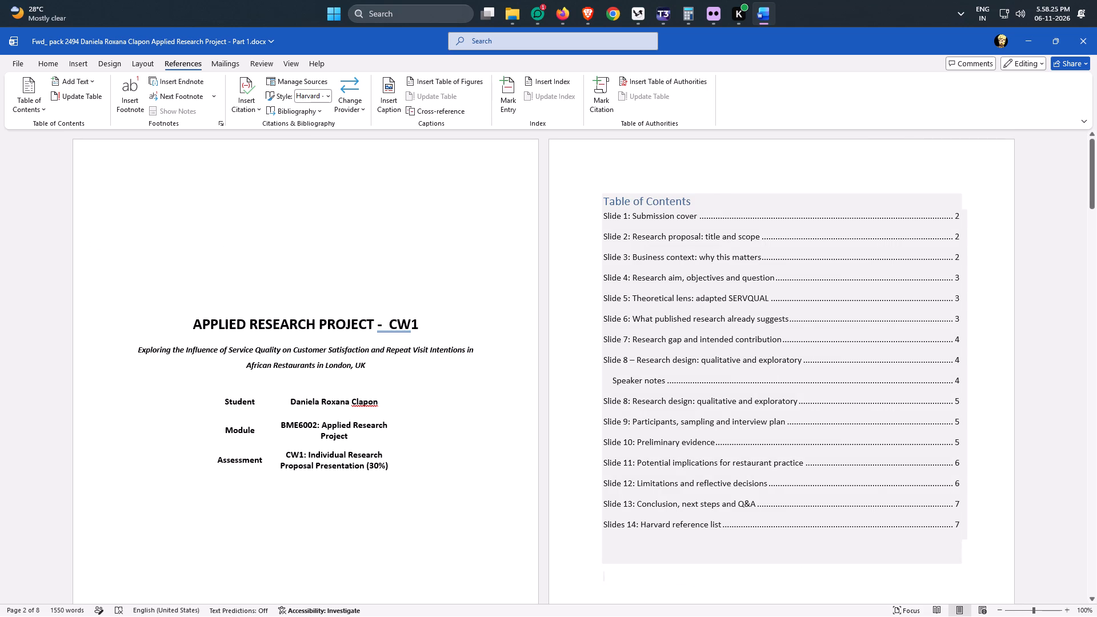
Change the number of the second "Slide 8" heading, "Research design: qualitative and exploratory", to 9.
ctrl+click(620, 402)
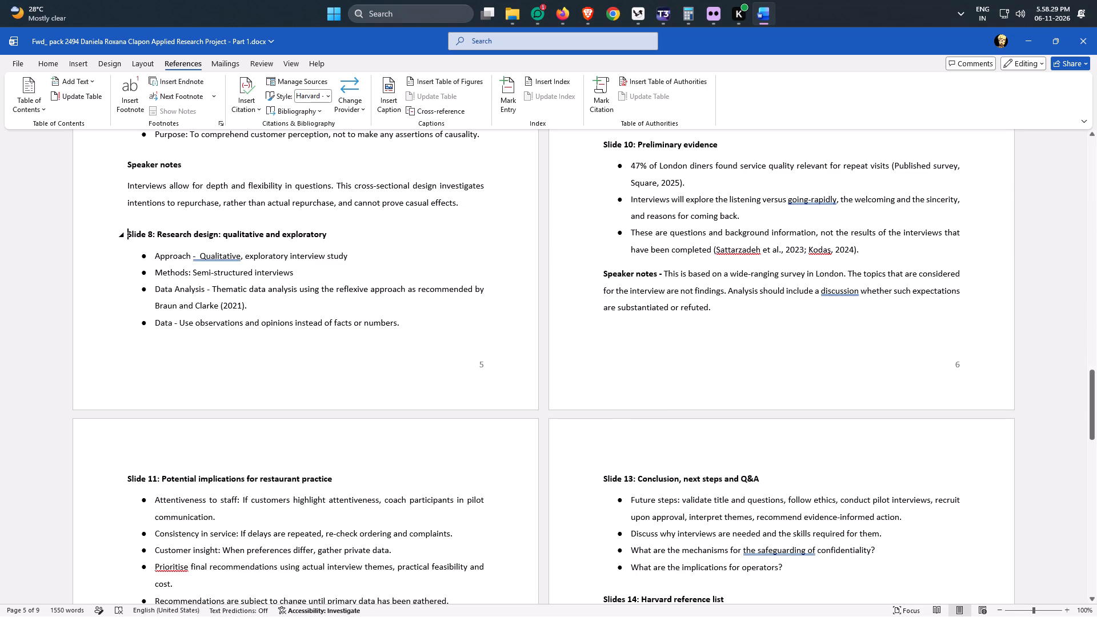
click(149, 232)
key(shift+Right)
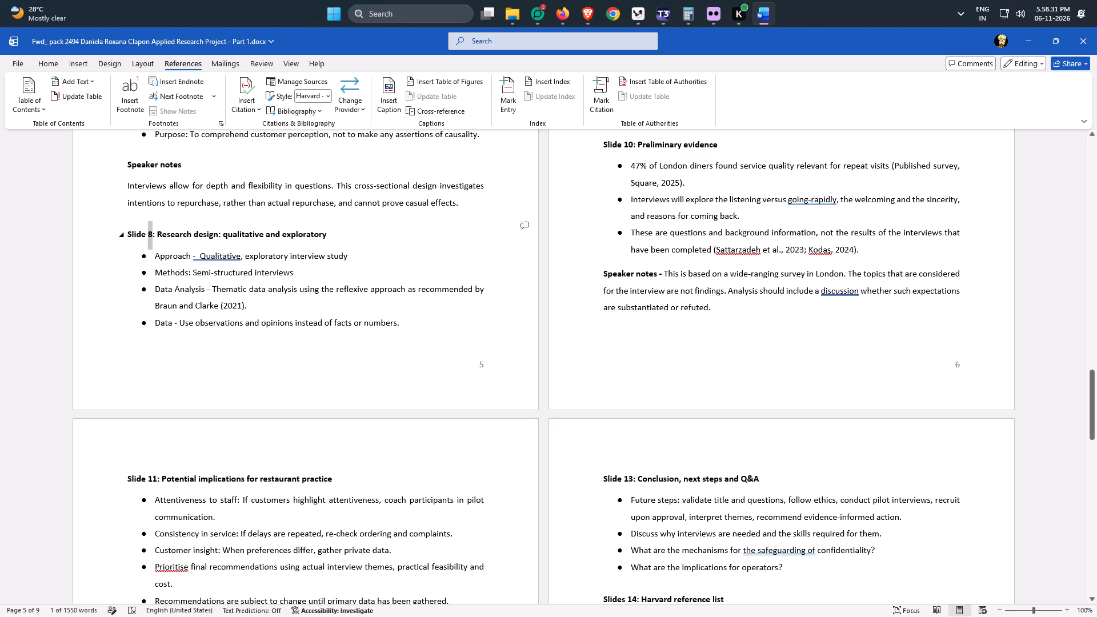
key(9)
Show the document's heading outline and renumber the "Participants, sampling and interview plan" heading as Slide 10.
middle_drag(149, 384, 154, 314)
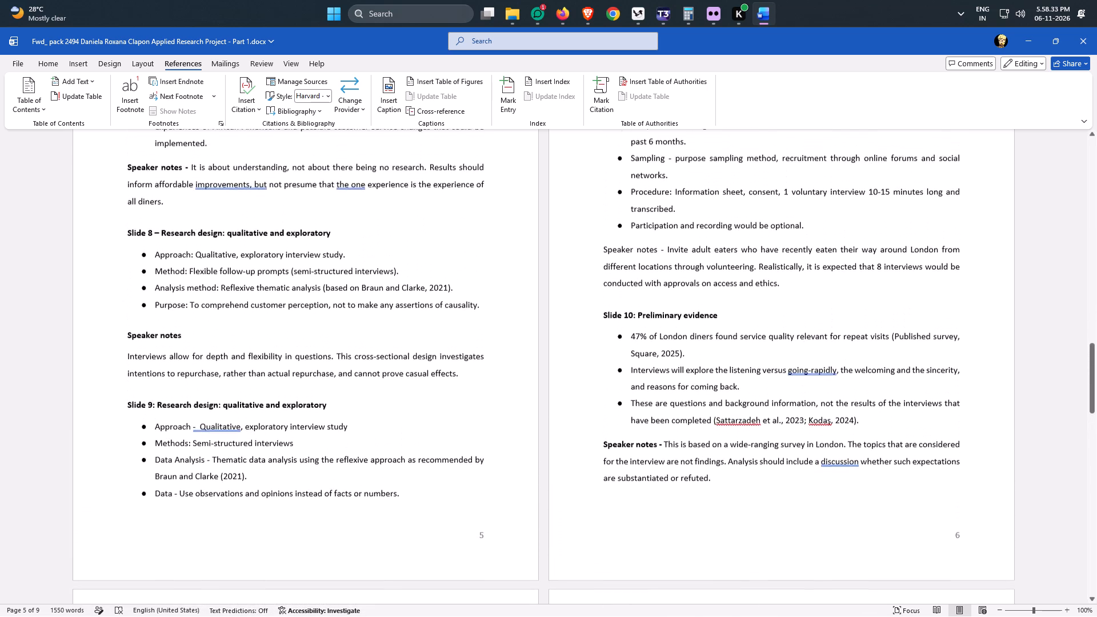
middle_drag(220, 283, 231, 324)
middle_drag(451, 406, 476, 334)
middle_drag(571, 384, 582, 330)
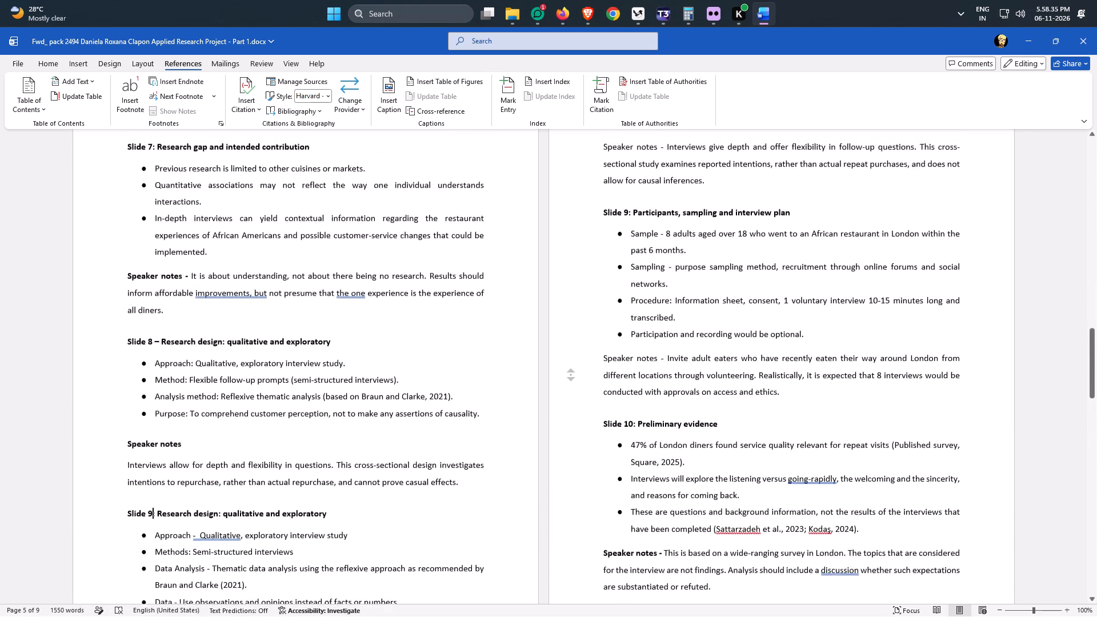
click(626, 220)
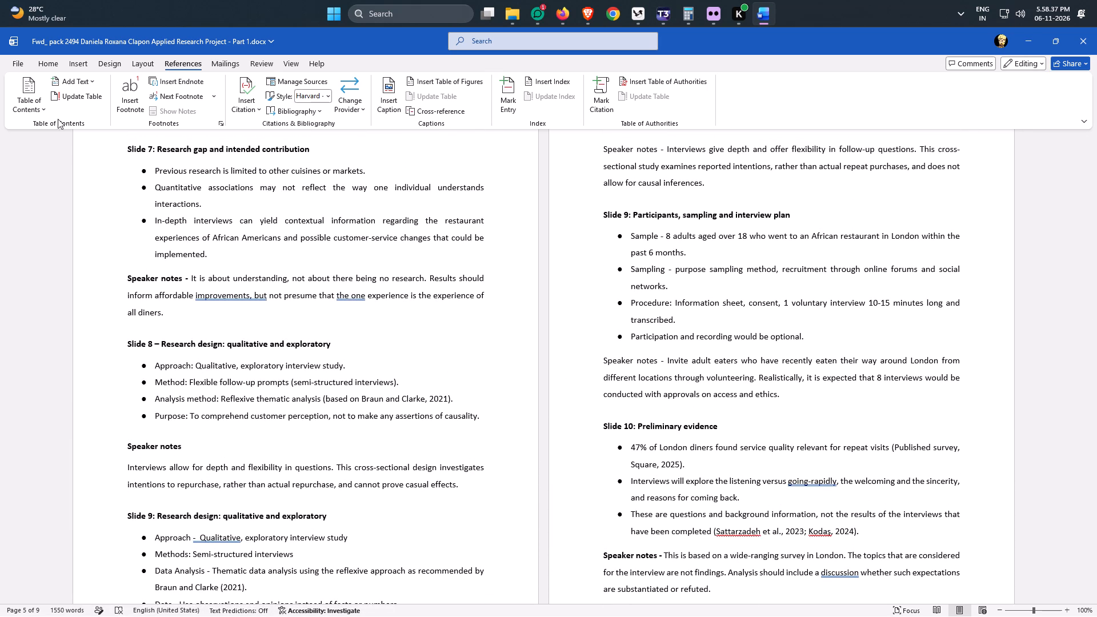
key(ctrl+f)
click(31, 186)
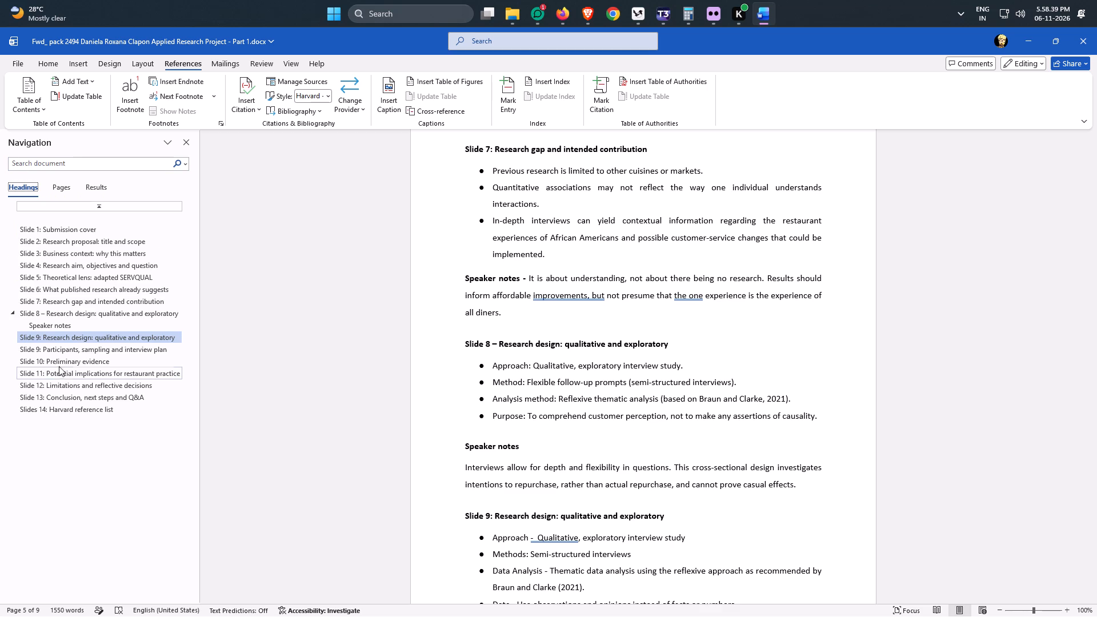
click(41, 338)
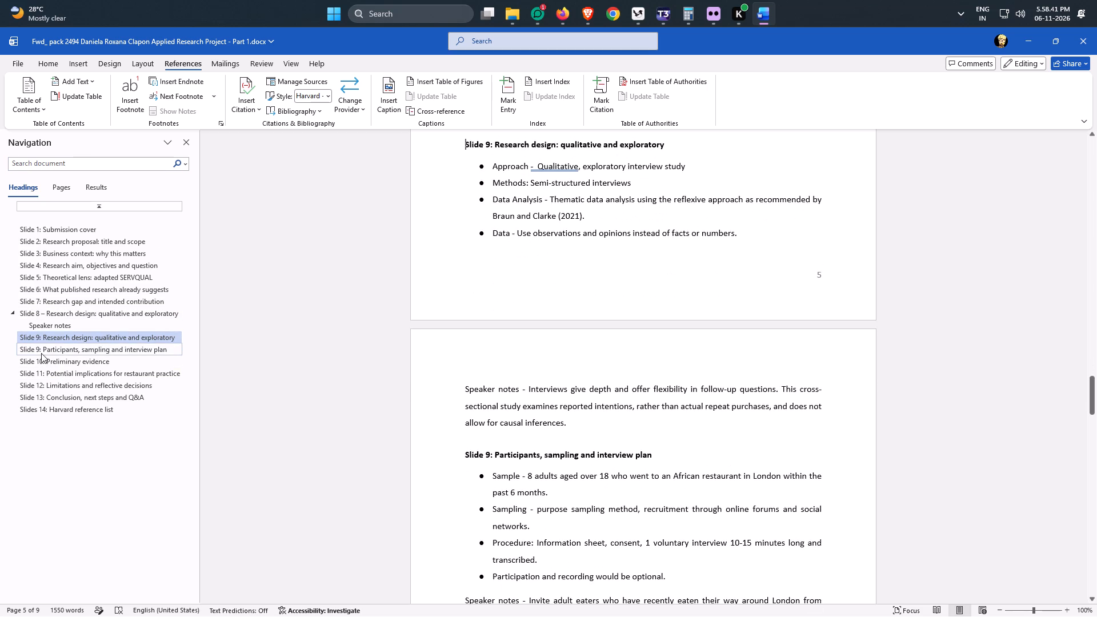
click(70, 349)
click(490, 146)
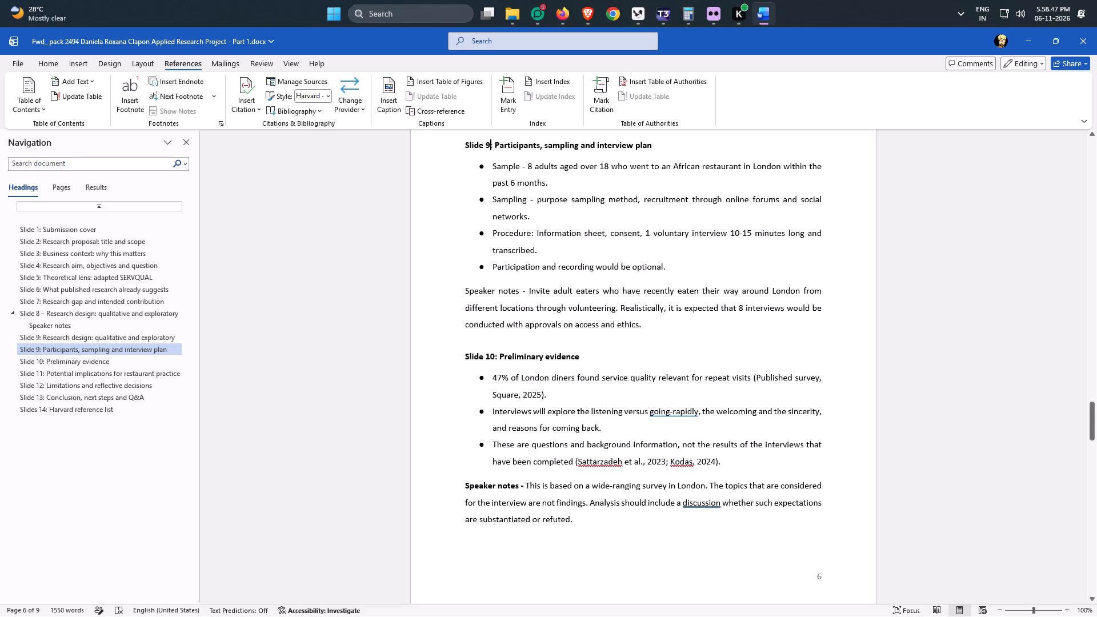
key(shift+Left)
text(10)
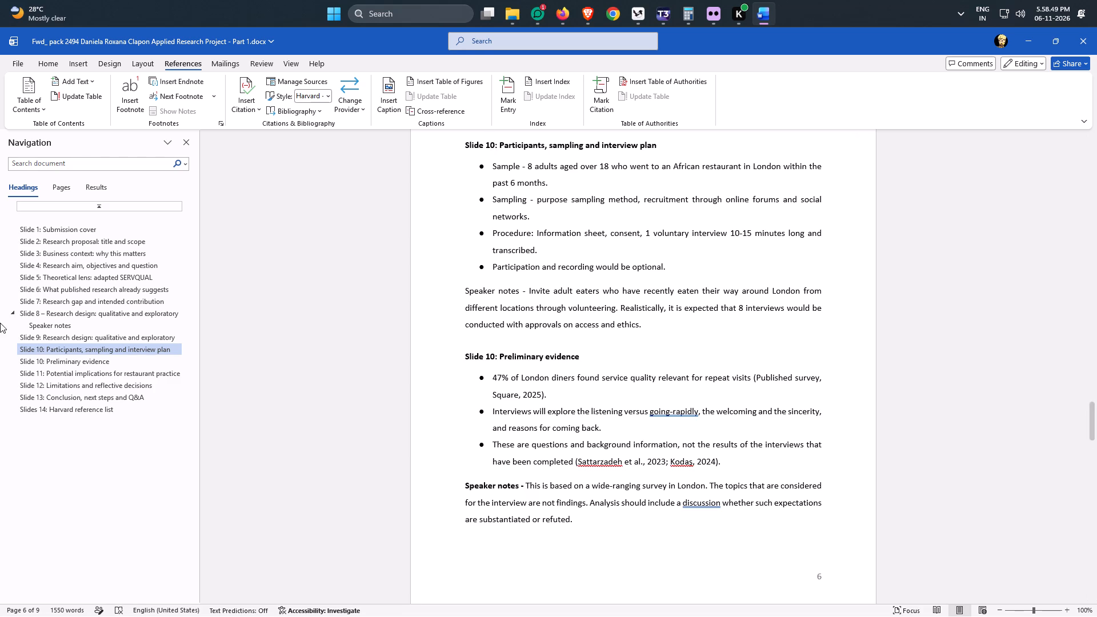
Renumber the "Preliminary evidence" heading as Slide 11 and "Potential implications for restaurant practice" as Slide 12.
click(54, 367)
click(55, 365)
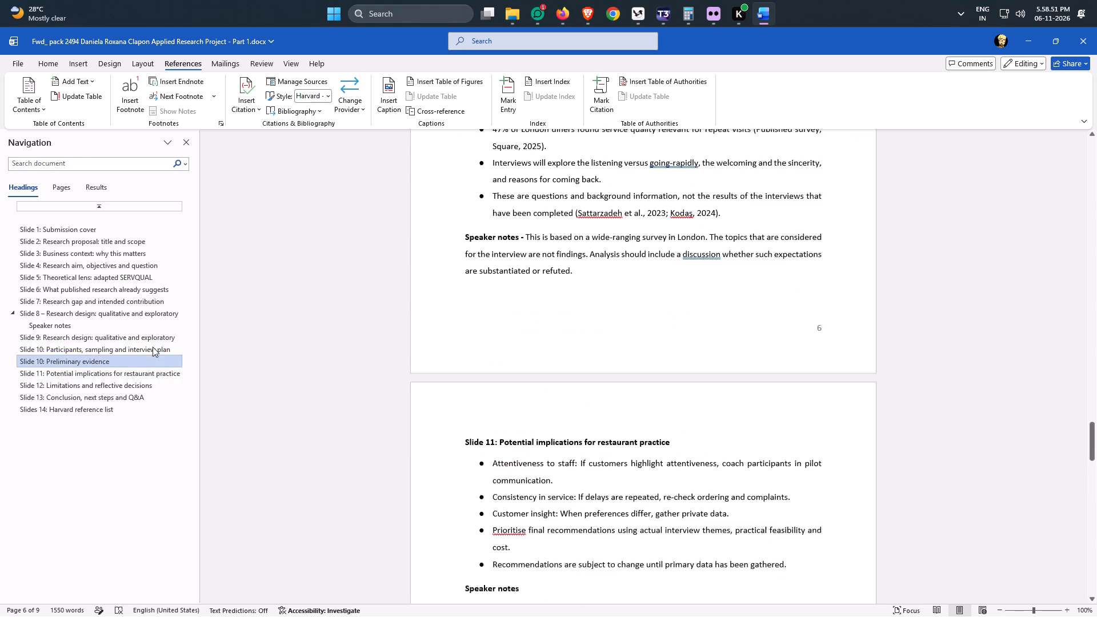
click(490, 147)
key(shift+Right)
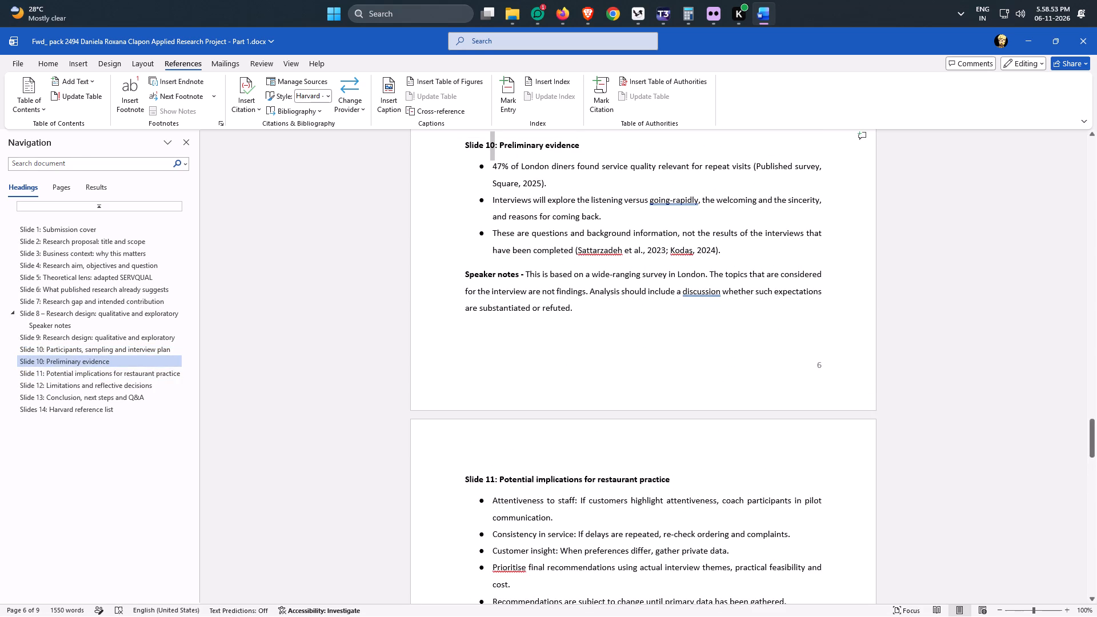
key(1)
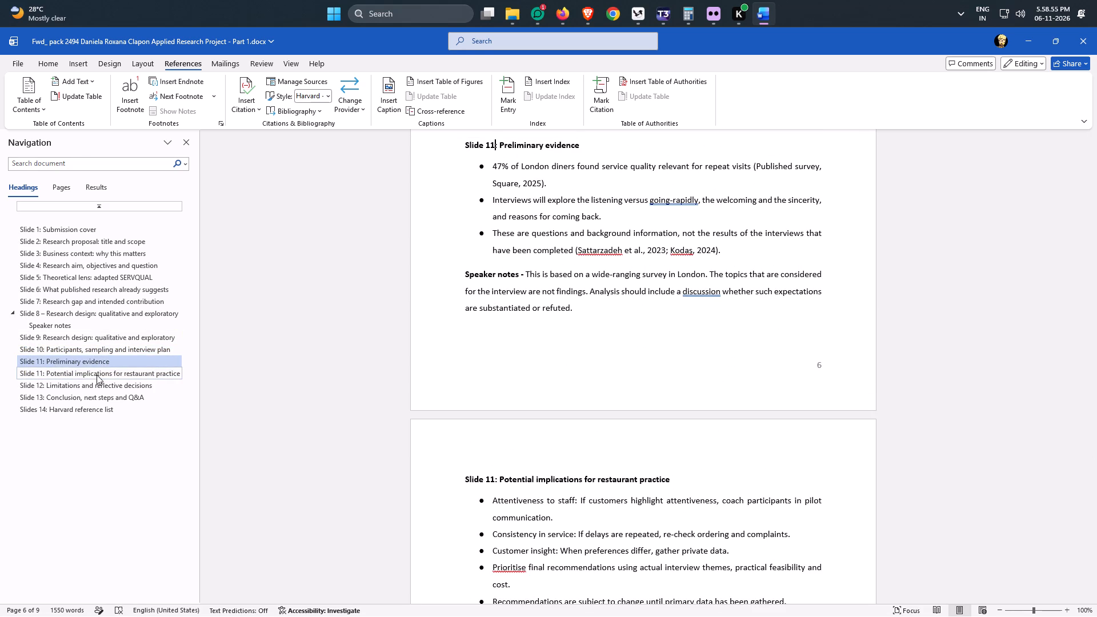
click(97, 375)
click(491, 144)
key(shift+Right)
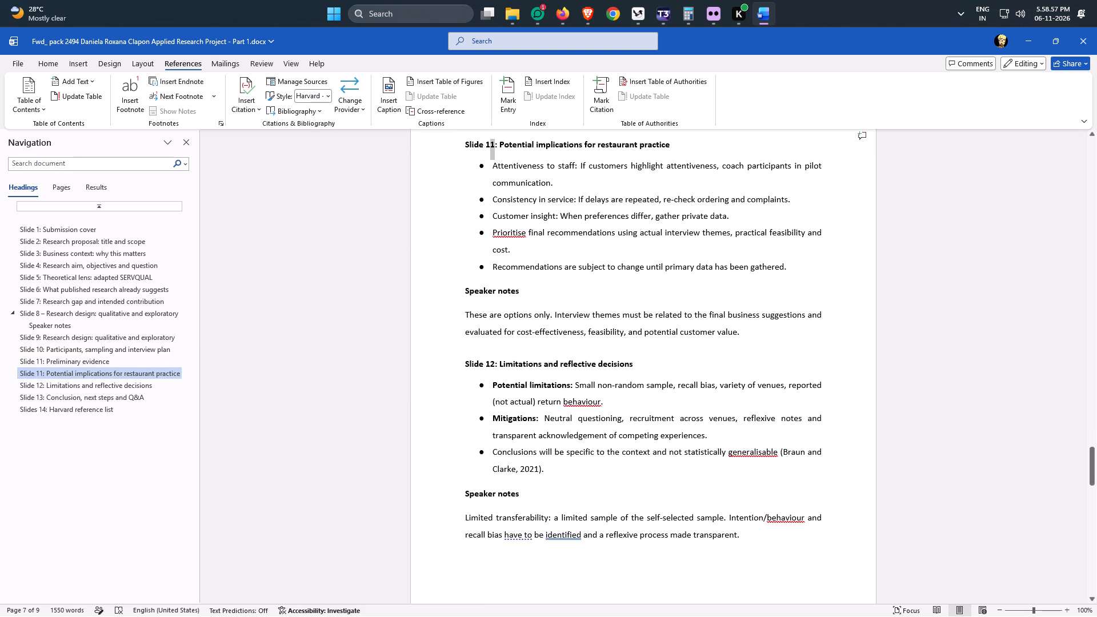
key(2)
Renumber the "Limitations and reflective decisions" heading as Slide 13 and "Conclusion, next steps and Q&A" as Slide 14.
click(492, 362)
key(shift+Right)
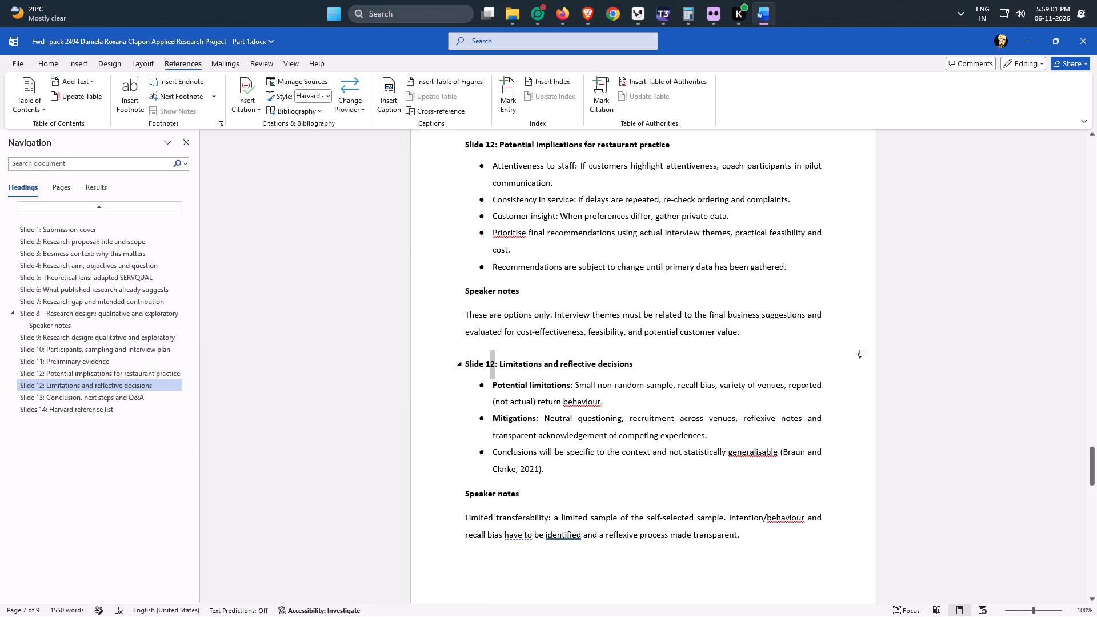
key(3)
click(67, 398)
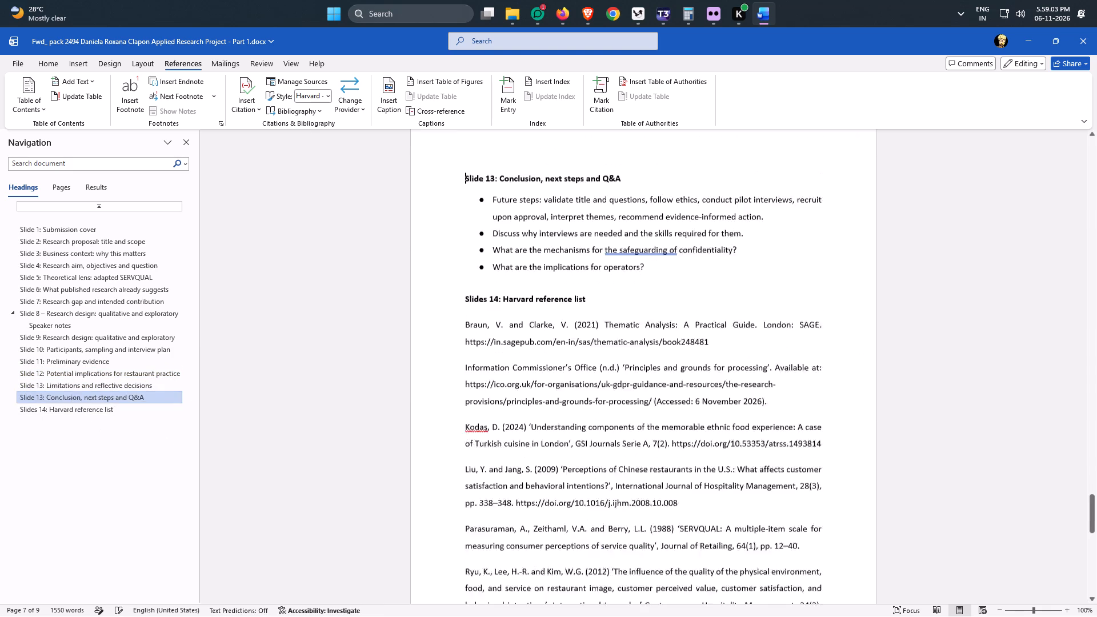
click(491, 147)
key(shift+Right)
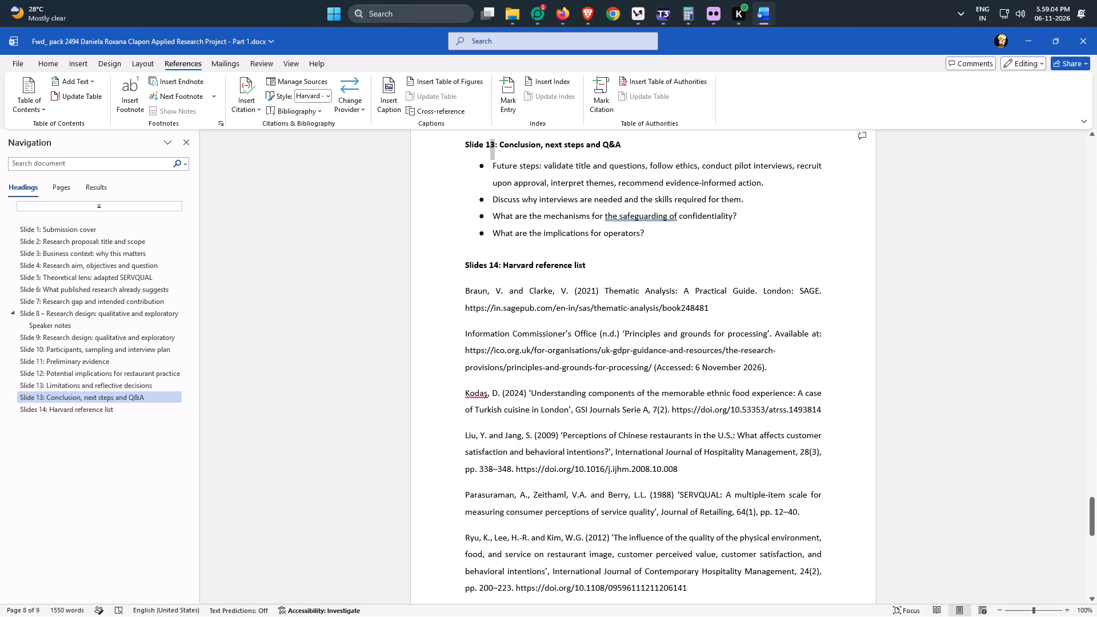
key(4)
Change the number in the "Harvard reference list" heading to 15.
click(89, 409)
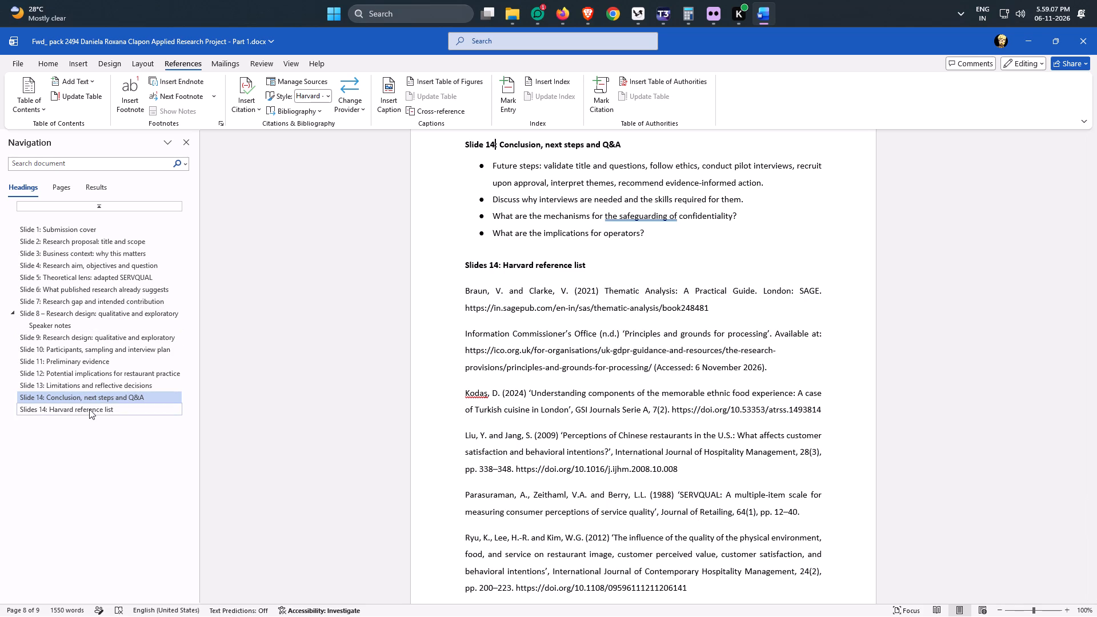
click(496, 145)
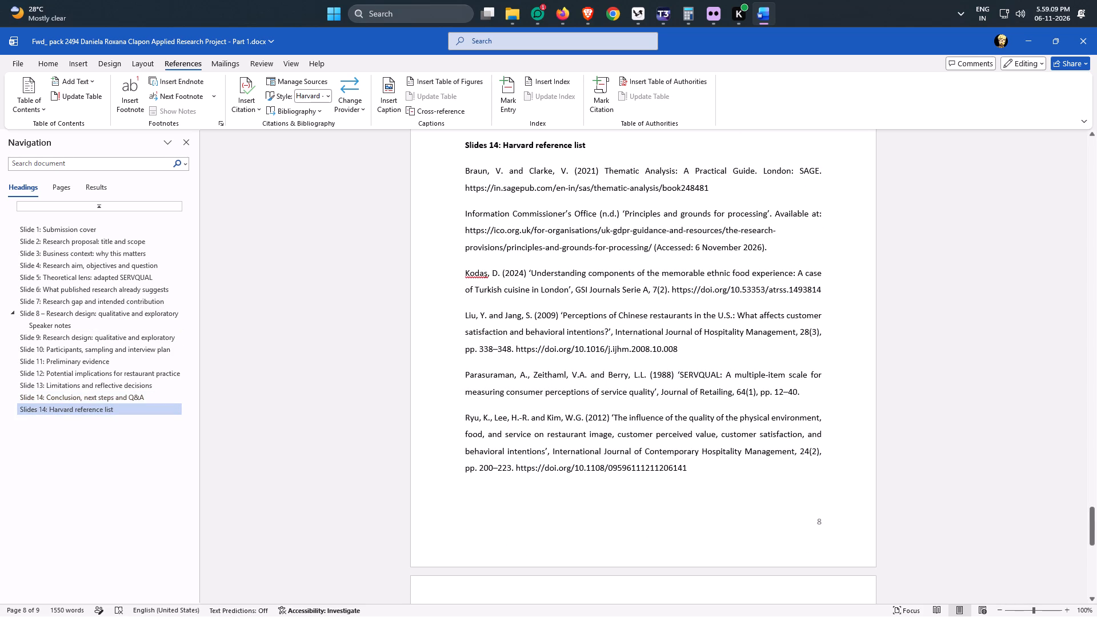
key(shift+Left)
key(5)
Change the "Speaker notes" heading under Slide 8 to the Normal style and make its text bold.
middle_drag(575, 314, 567, 398)
middle_drag(571, 283, 559, 371)
scroll(571, 284, up, 1)
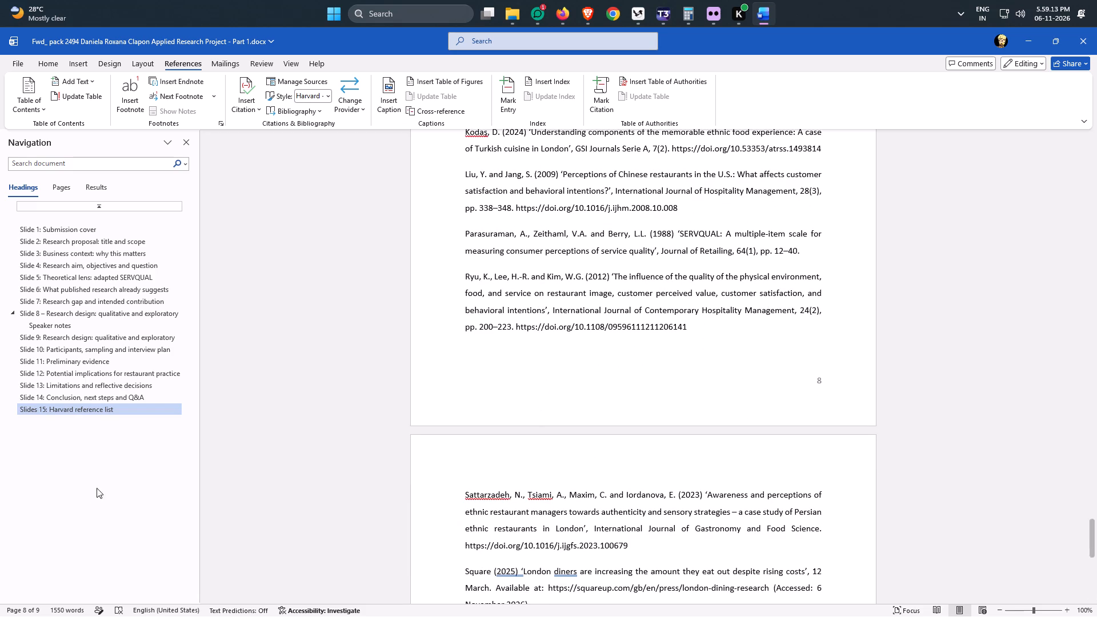
click(89, 490)
click(58, 329)
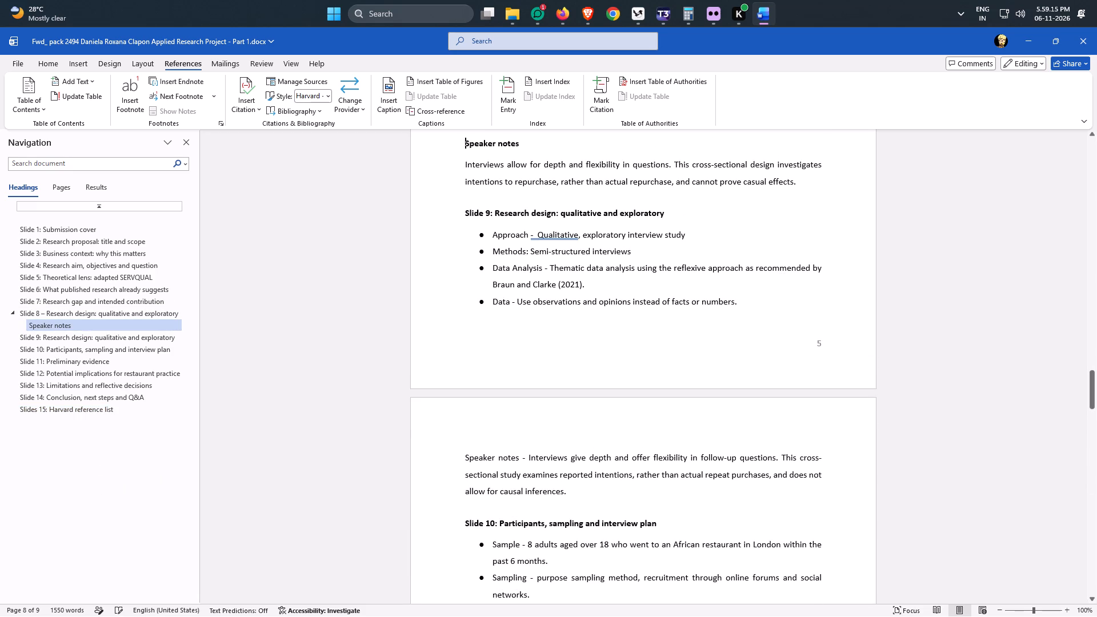
click(54, 62)
click(458, 99)
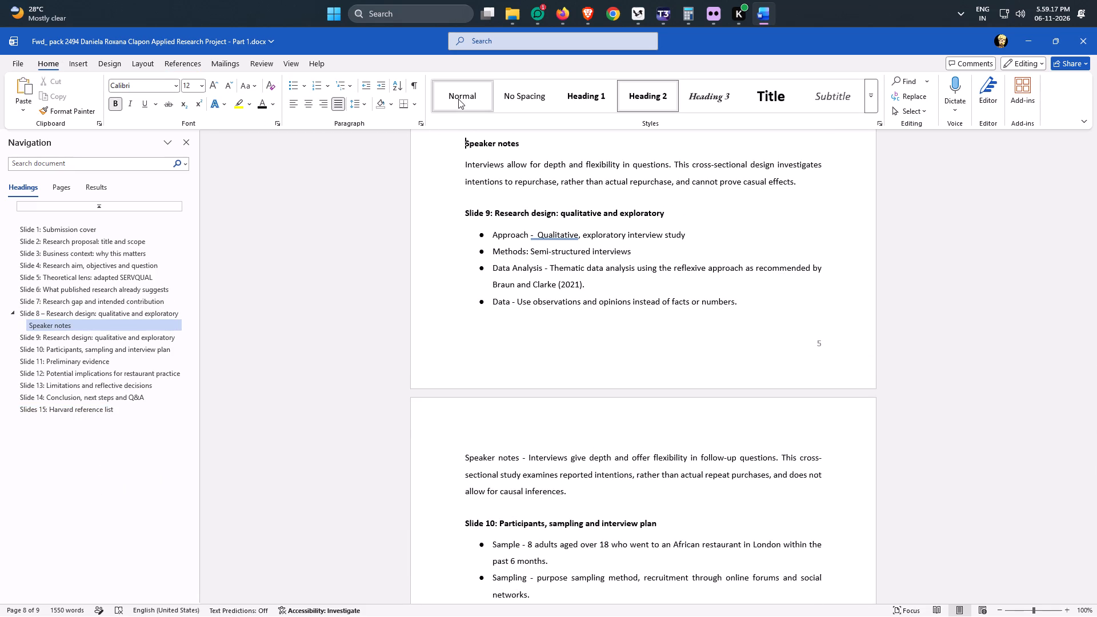
drag(539, 141, 458, 137)
key(ctrl+b)
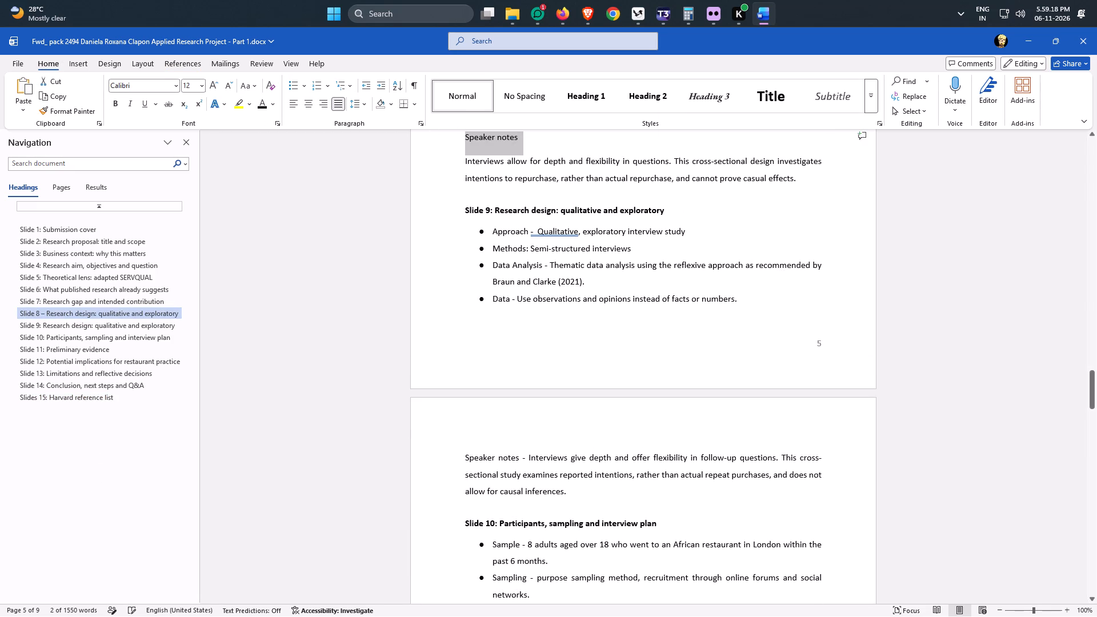
Join the Slide 8 "Speaker notes" label to the paragraph below it, separated by a spaced hyphen.
click(459, 161)
key(BackSpace)
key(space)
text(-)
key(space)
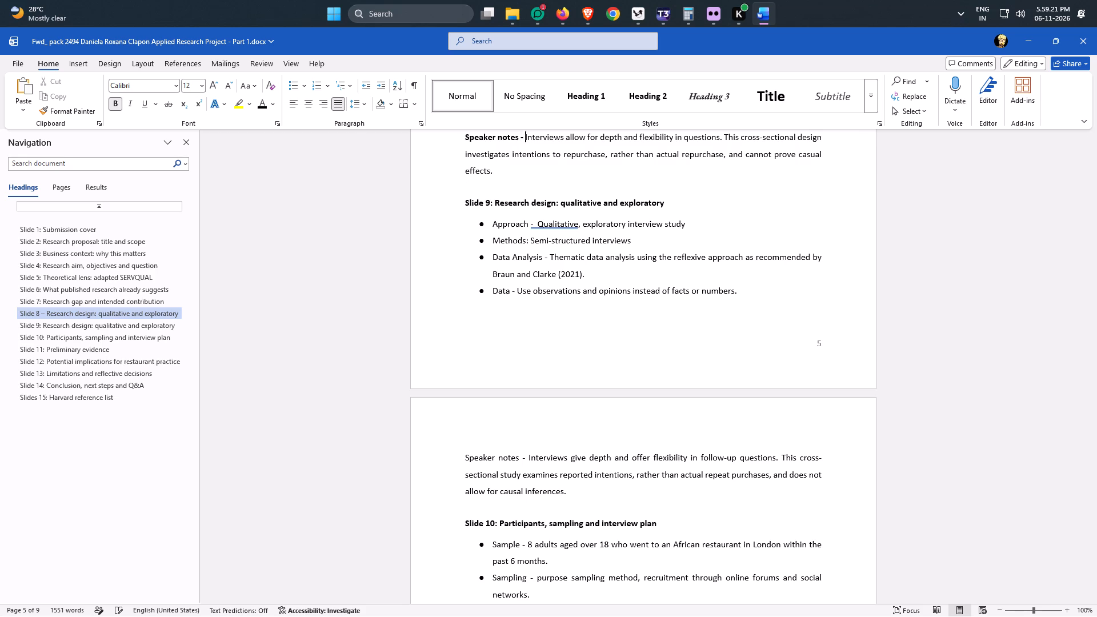
Set the font of the whole document to Times New Roman.
click(445, 298)
key(ctrl+a)
click(145, 86)
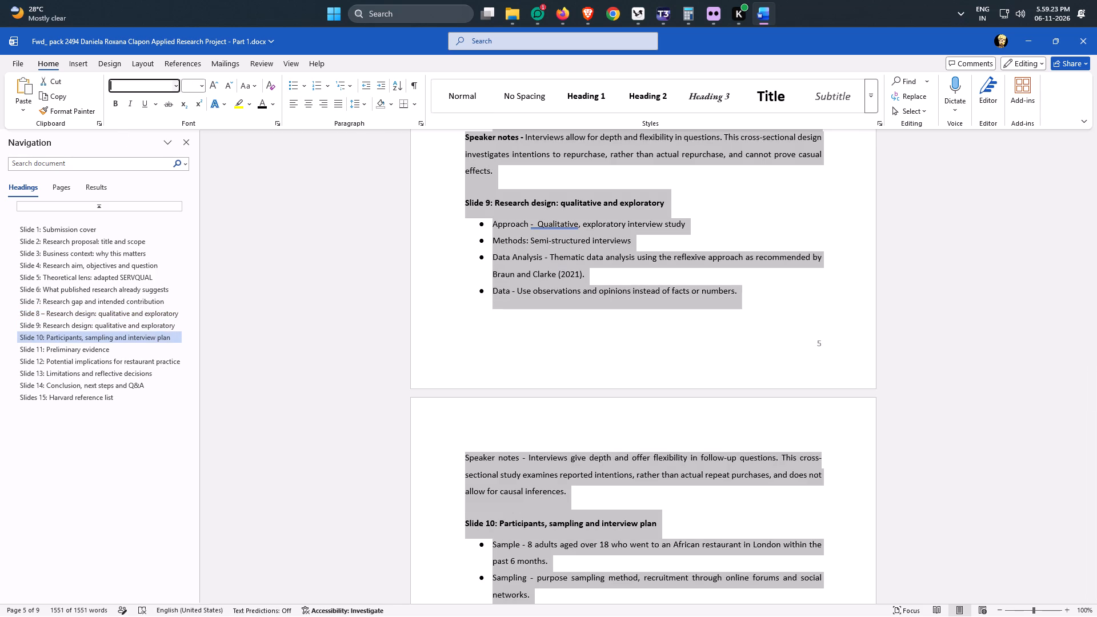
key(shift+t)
key(Return)
click(570, 263)
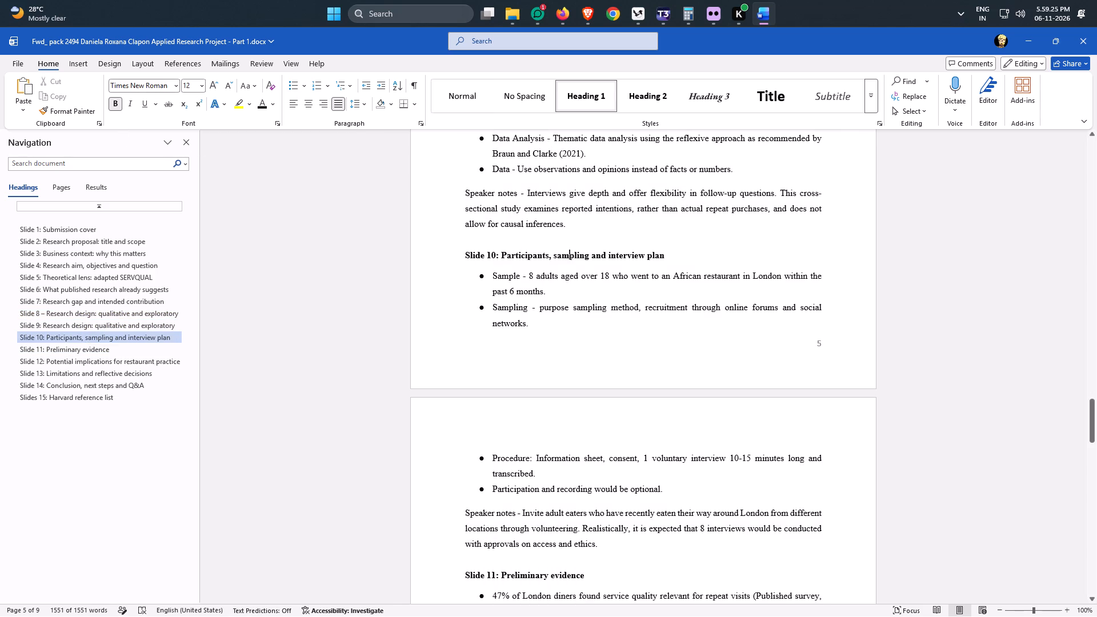
Apply the suggested grammar correction to the flagged "- CW" part of the cover page title.
middle_drag(514, 405, 515, 225)
scroll(514, 393, down, 1)
middle_drag(509, 394, 529, 239)
middle_drag(513, 386, 526, 316)
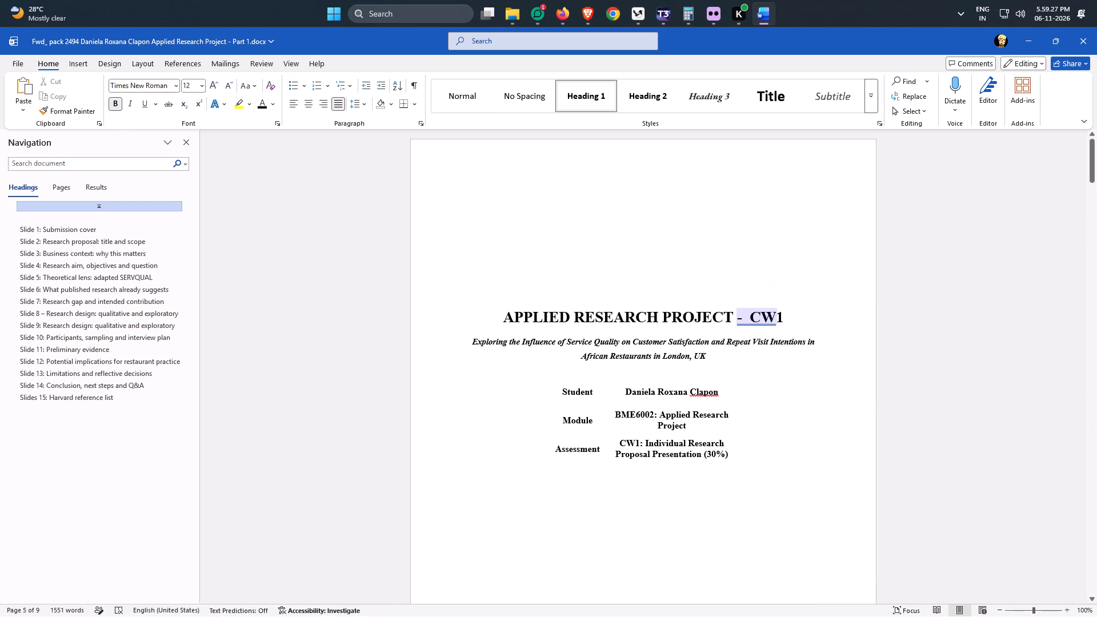
click(743, 322)
click(752, 359)
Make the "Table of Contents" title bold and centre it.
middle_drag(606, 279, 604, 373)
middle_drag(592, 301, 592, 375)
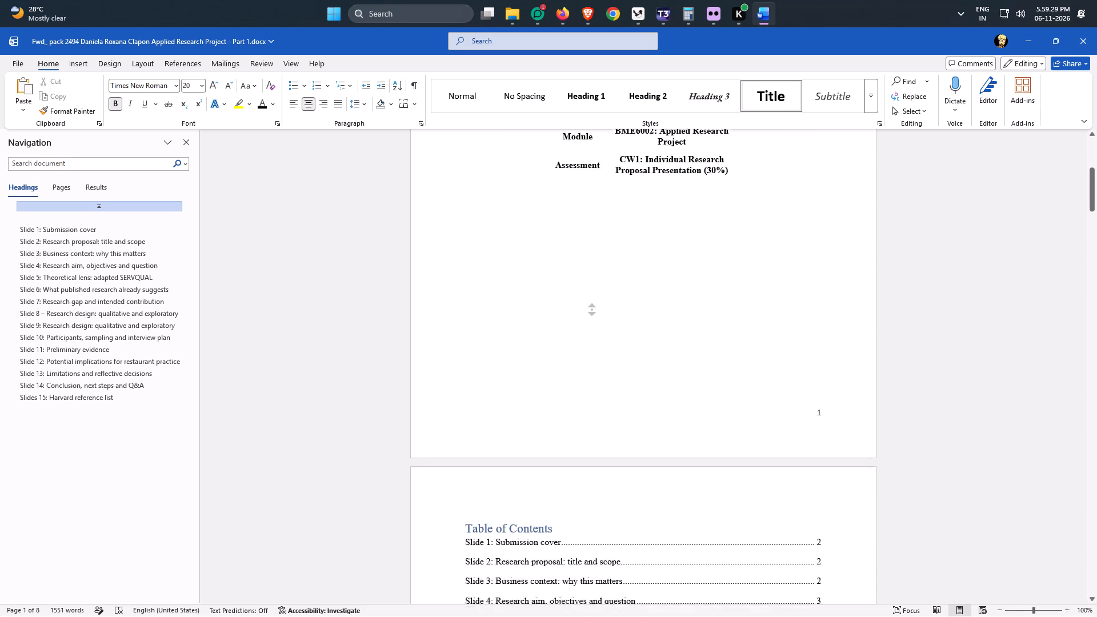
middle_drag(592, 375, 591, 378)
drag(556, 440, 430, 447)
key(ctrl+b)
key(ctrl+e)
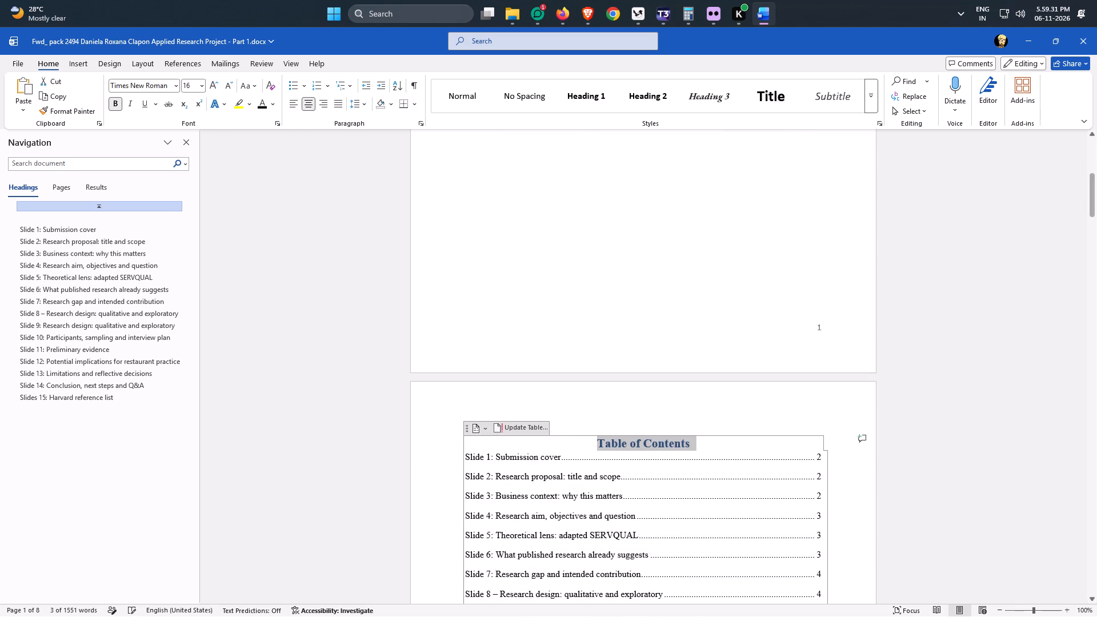
Replace the outdated table of contents with a fresh built-in automatic table reflecting the renumbered slide headings.
middle_drag(218, 283, 239, 362)
middle_drag(317, 266, 318, 321)
click(573, 326)
click(485, 251)
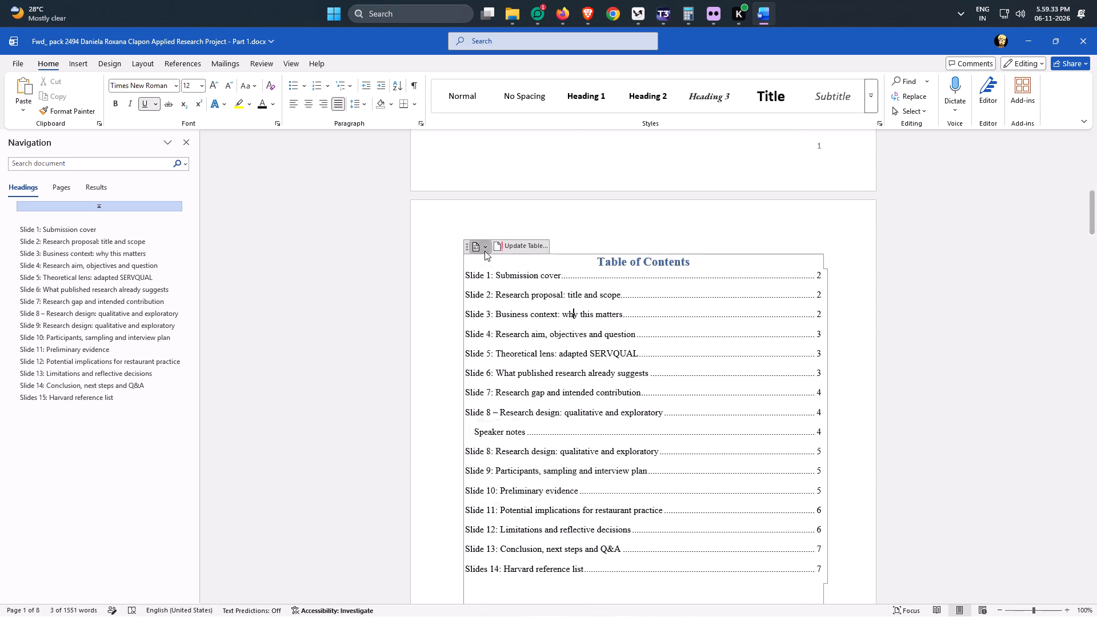
click(513, 400)
Make the title of the regenerated table of contents bold and centred.
drag(554, 265, 422, 265)
key(ctrl+b)
key(ctrl+e)
click(344, 319)
Insert a page break before the "Slide 1: Submission cover" heading.
middle_drag(349, 259, 367, 338)
click(467, 390)
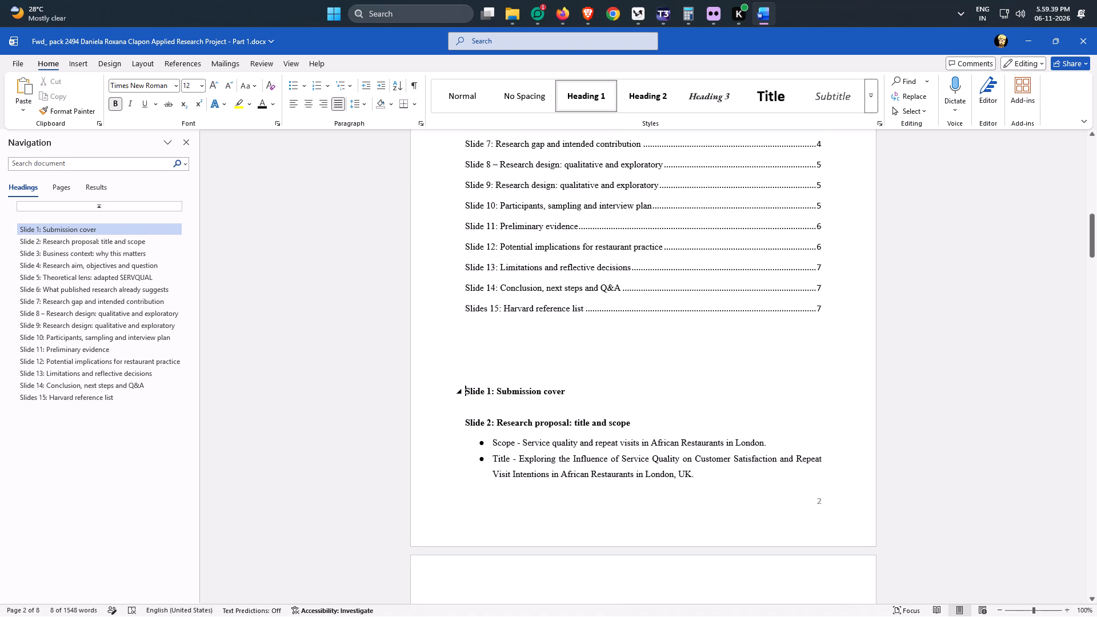
key(ctrl+Return)
Correct "well.Squares" to "well. Squares" in the Slide 3 speaker notes.
middle_drag(567, 336, 572, 451)
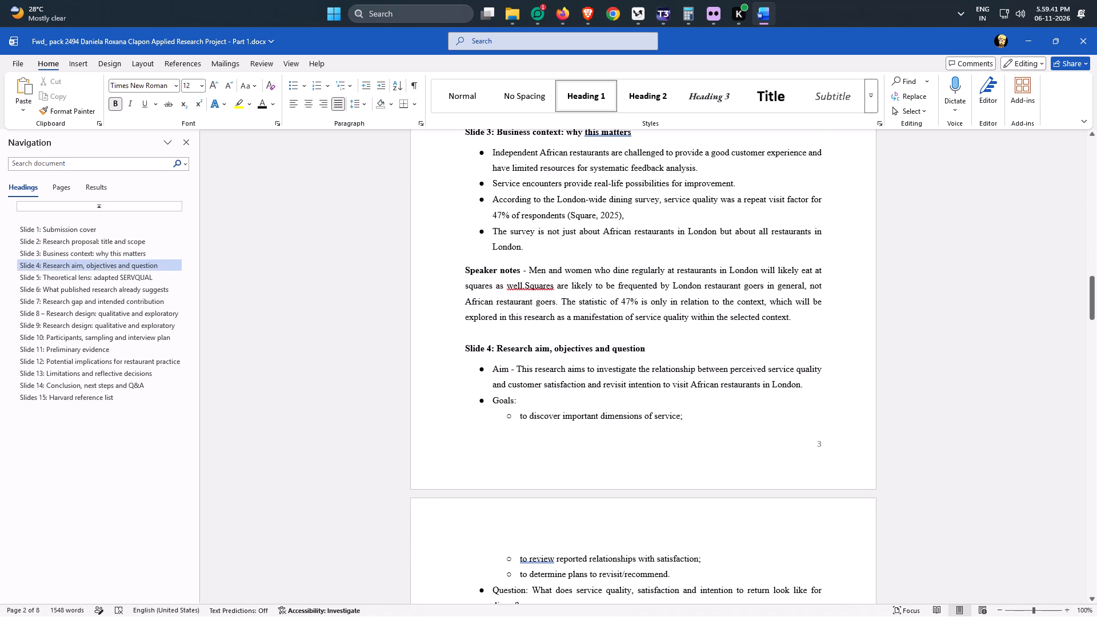
click(594, 249)
click(531, 287)
click(542, 330)
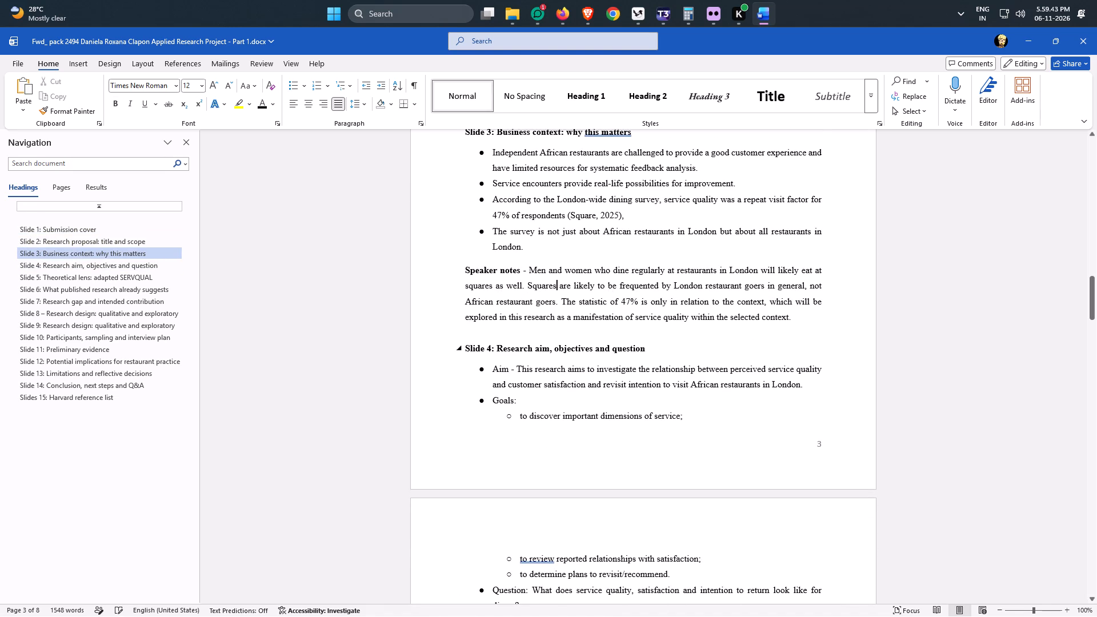
click(568, 285)
Correct "impacts, and" to "impacts and" in the Slide 4 speaker notes.
middle_drag(594, 262, 596, 347)
click(651, 364)
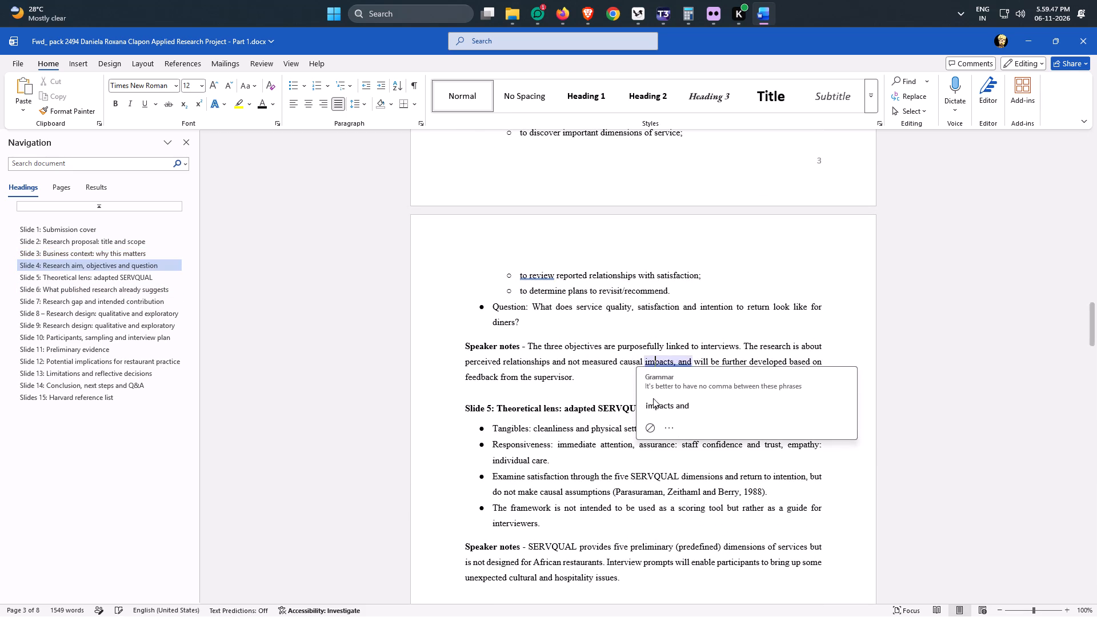
click(654, 409)
Capitalise the opening "To" in all three Goals sub-bullets under Slide 4.
click(534, 277)
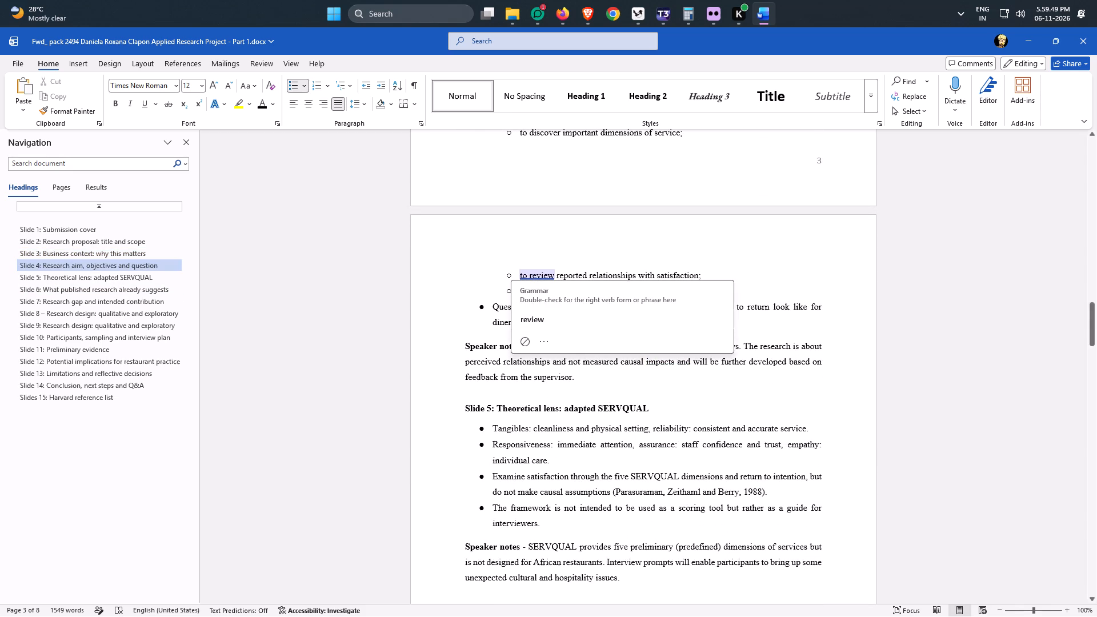
click(527, 439)
middle_drag(548, 412, 548, 336)
click(521, 226)
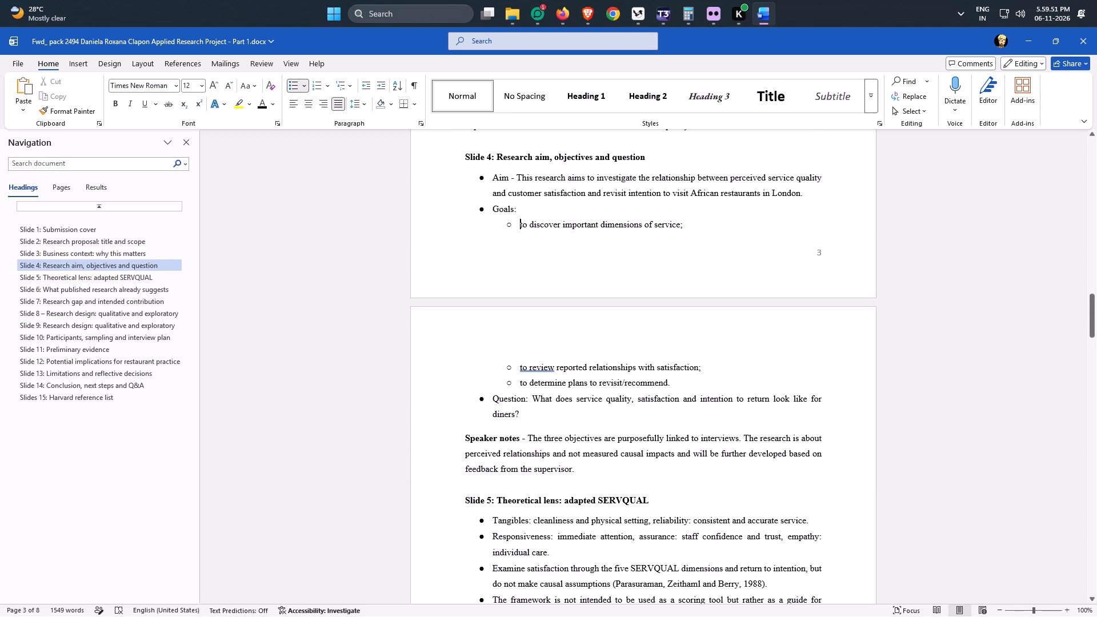
key(shift+Right)
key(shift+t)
key(Down)
key(Down)
key(Up)
key(Left)
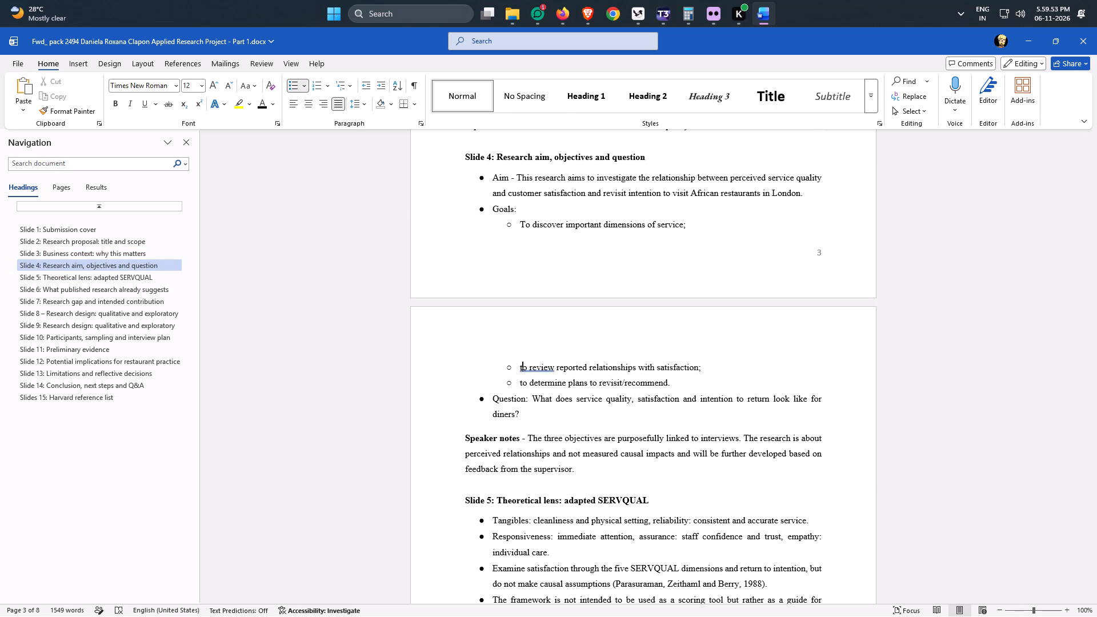
key(Left)
key(shift+Right)
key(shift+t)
key(Down)
key(Left)
key(Left)
key(shift+Right)
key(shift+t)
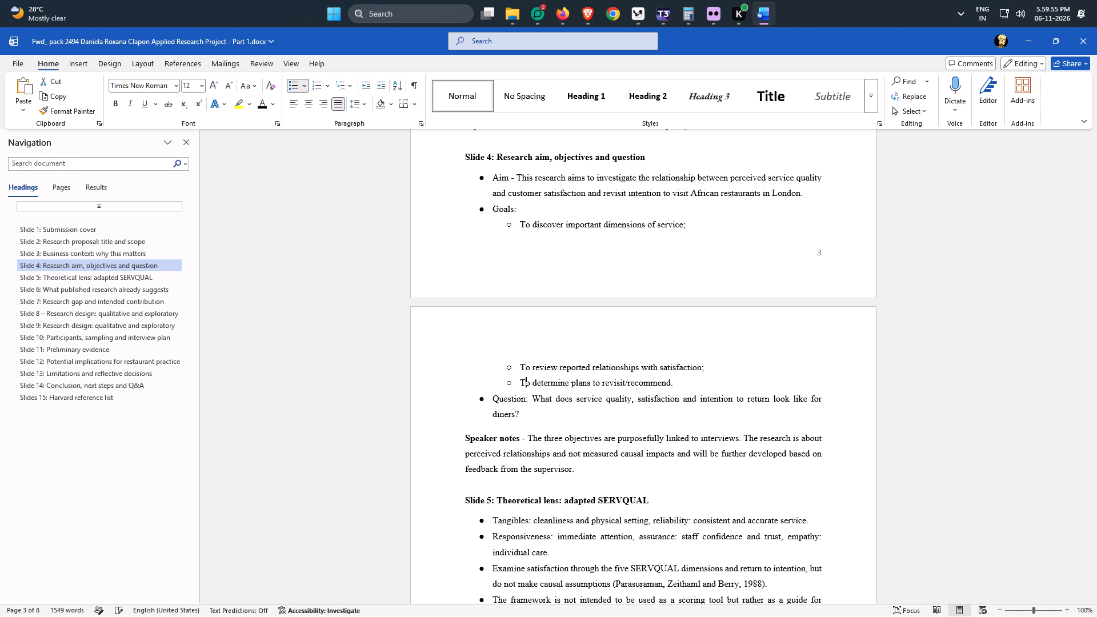
key(Down)
Italicise every "et al" in the document by replacing all occurrences with the same text in italic.
scroll(526, 240, down, 1)
middle_drag(526, 240, 531, 335)
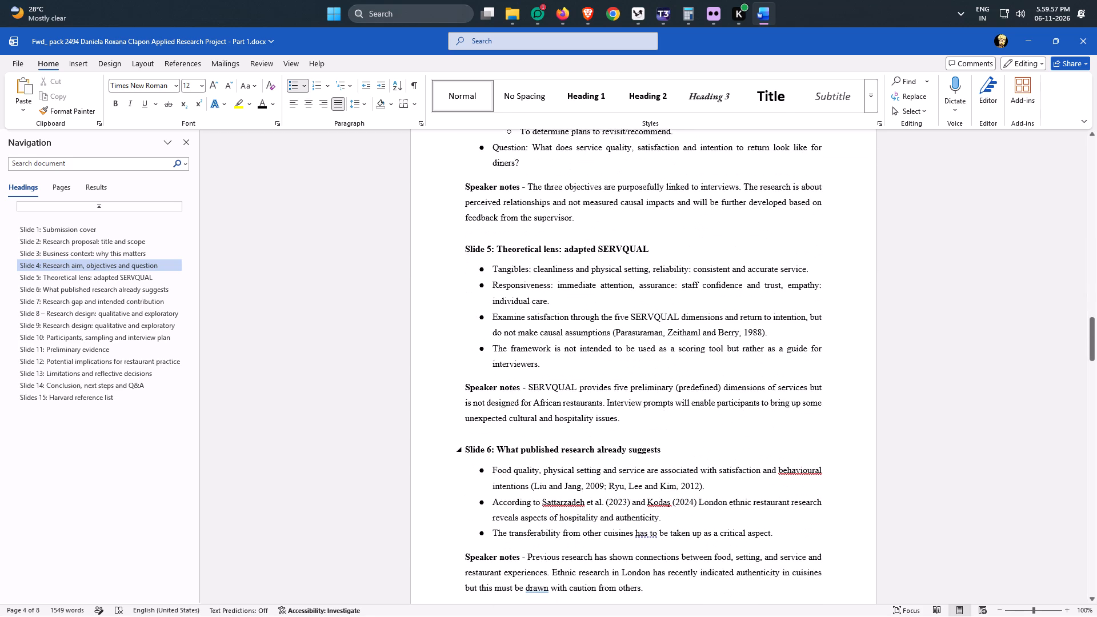
middle_drag(608, 368, 604, 431)
middle_drag(620, 358, 621, 400)
scroll(621, 400, down, 1)
scroll(621, 400, up, 1)
key(ctrl+f)
key(ctrl+r)
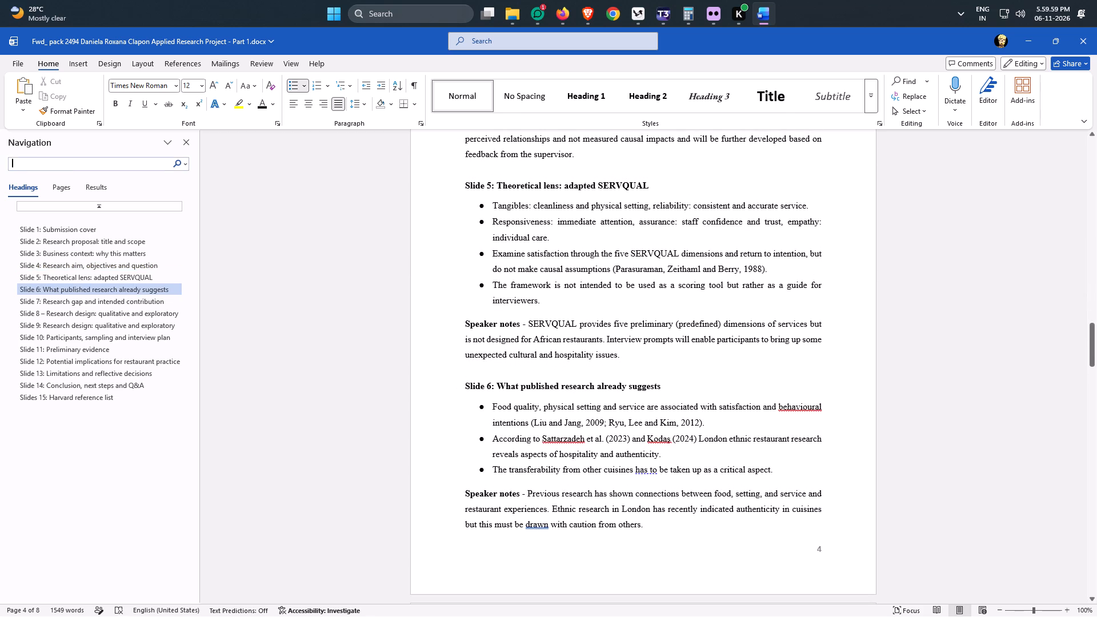
click(584, 279)
key(ctrl+f)
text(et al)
click(107, 199)
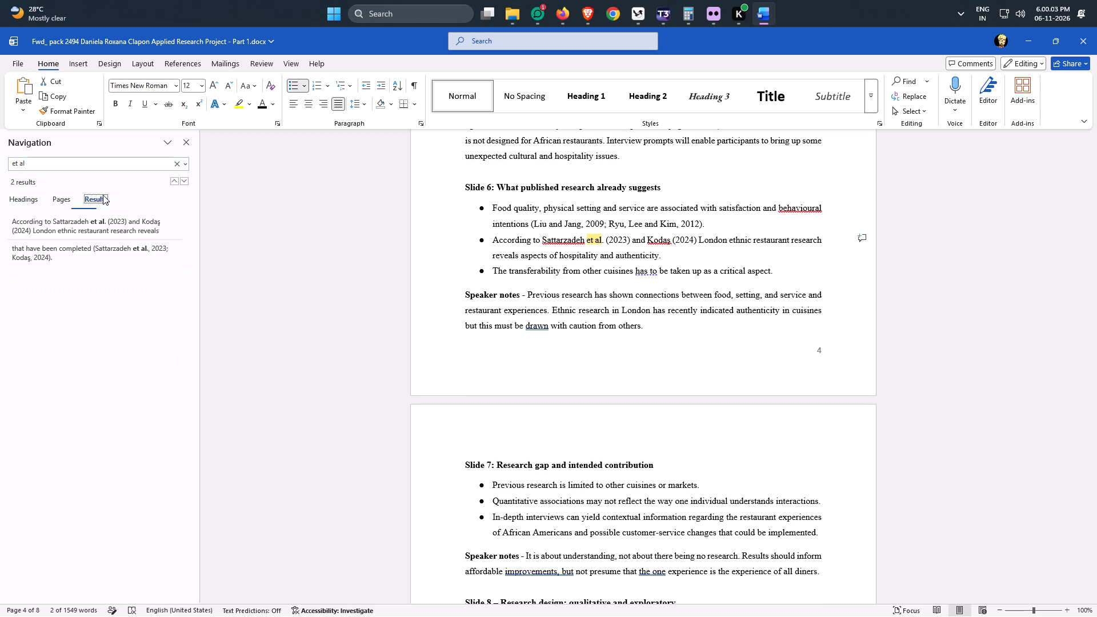
click(187, 165)
click(213, 217)
click(187, 299)
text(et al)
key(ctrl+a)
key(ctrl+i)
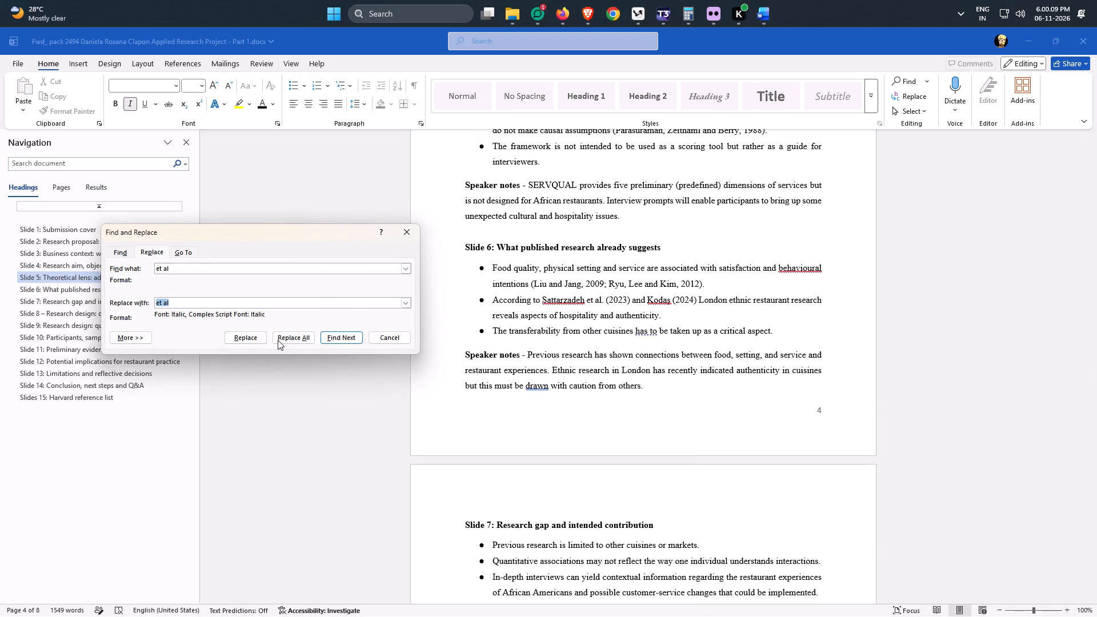
click(285, 339)
click(337, 320)
click(411, 239)
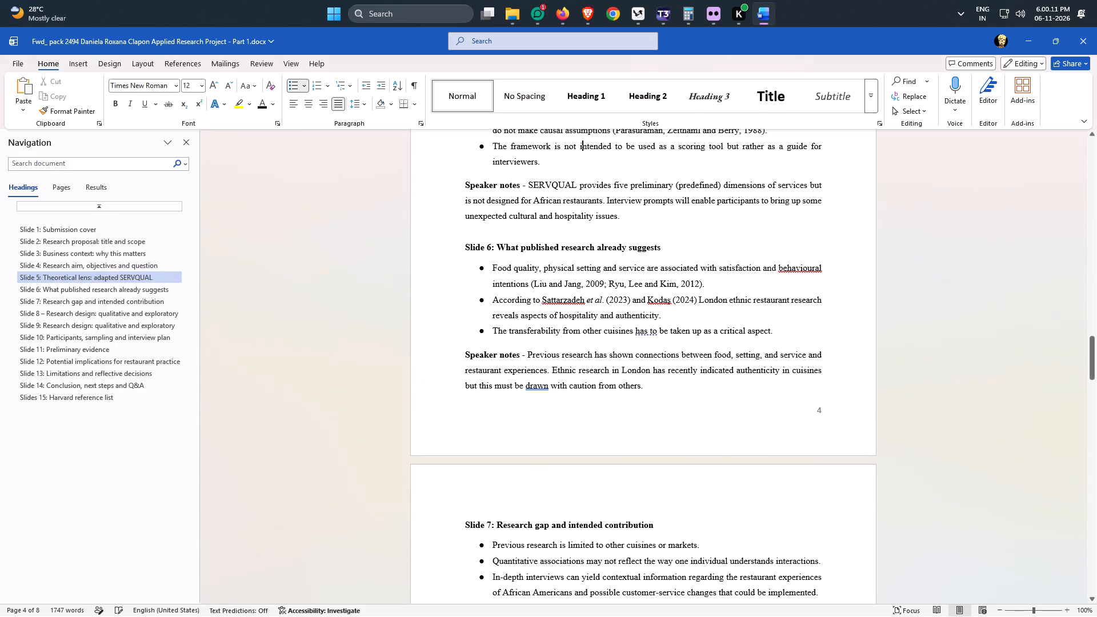
Close the Navigation pane and save the document.
click(191, 139)
click(327, 245)
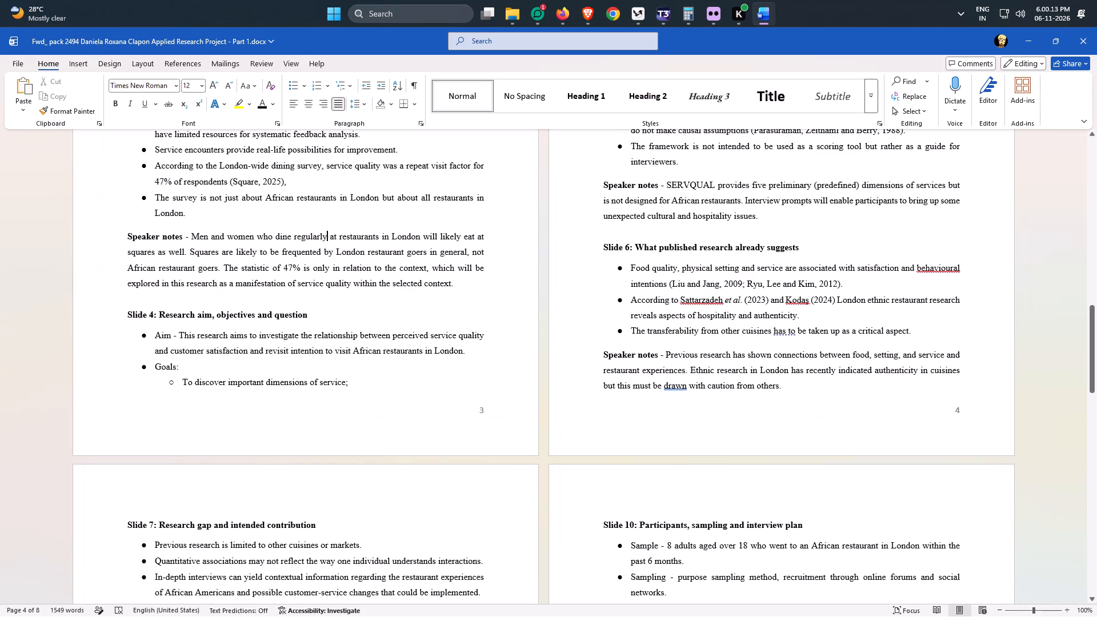
key(ctrl+s)
Correct "drawn" to "drawn up" in the Slide 6 speaker notes and save the document.
scroll(718, 359, down, 1)
scroll(711, 364, up, 1)
click(674, 381)
click(685, 430)
click(361, 311)
key(ctrl+s)
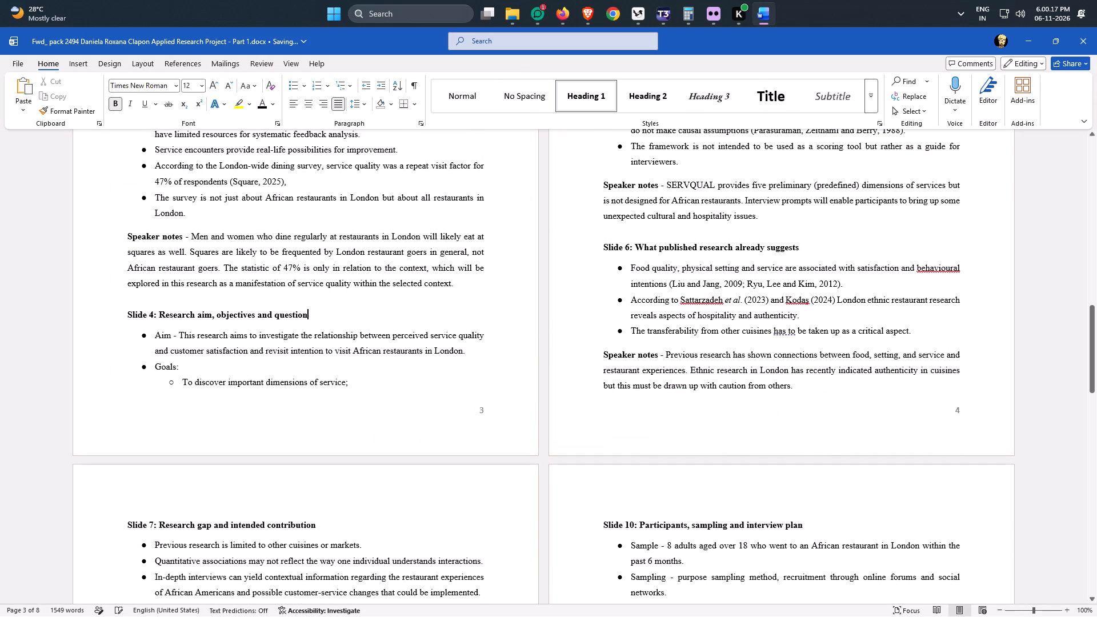
Correct "improvements, but" to "improvements but" in the Slide 7 speaker notes.
middle_drag(365, 238, 373, 336)
middle_drag(394, 265, 395, 343)
middle_drag(411, 233, 413, 275)
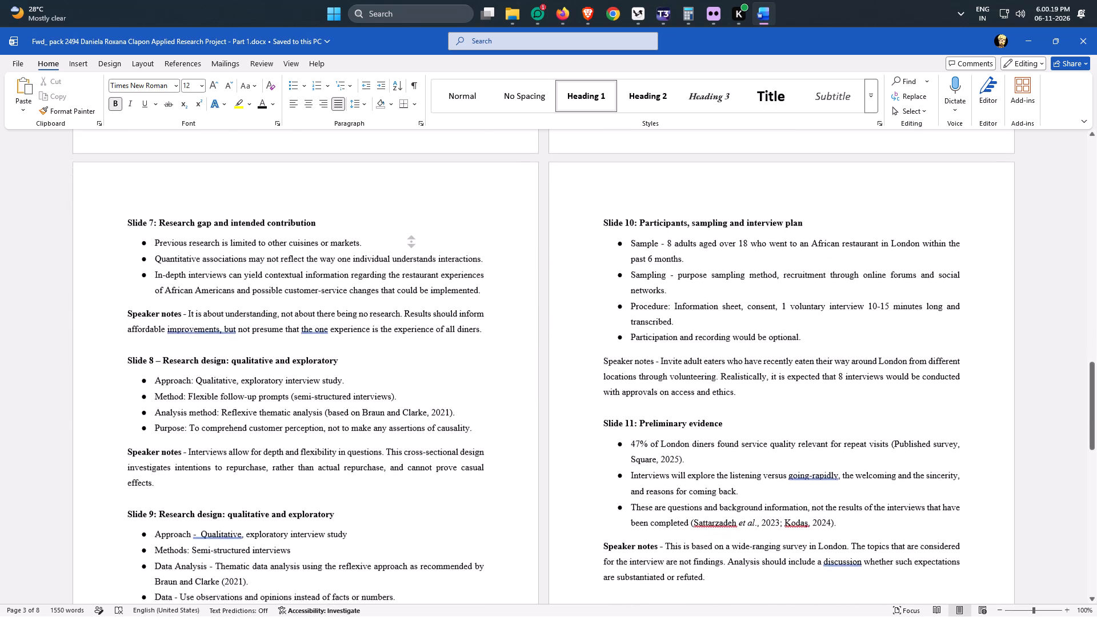
middle_drag(413, 275, 413, 278)
click(187, 318)
click(217, 364)
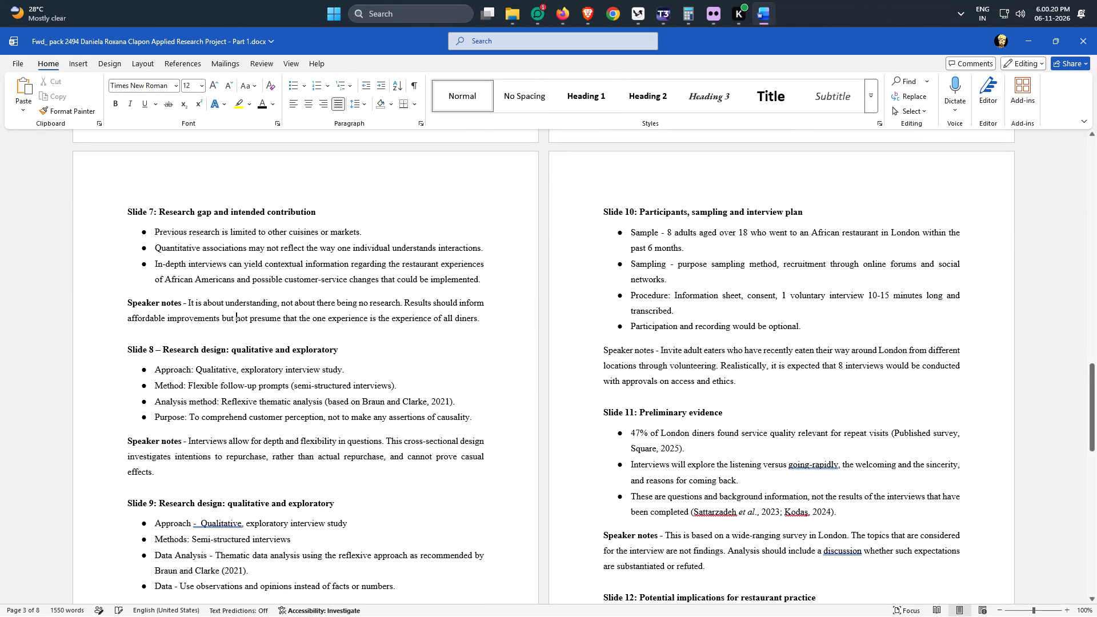
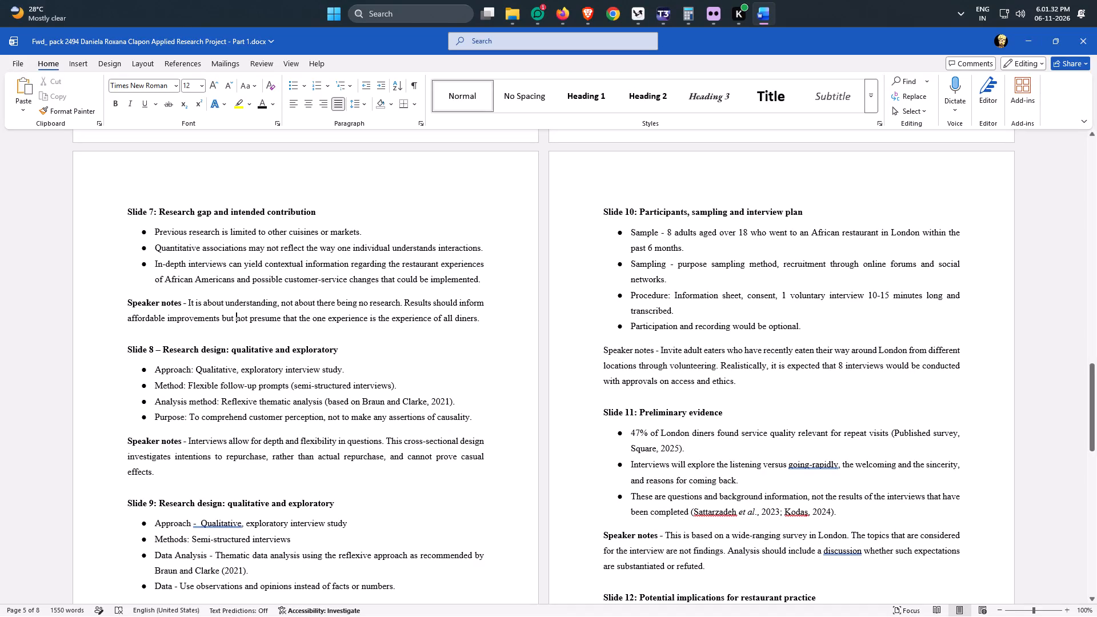
Accept the spacing correction "- Qualitative" in the Approach bullet of Slide 9.
click(199, 523)
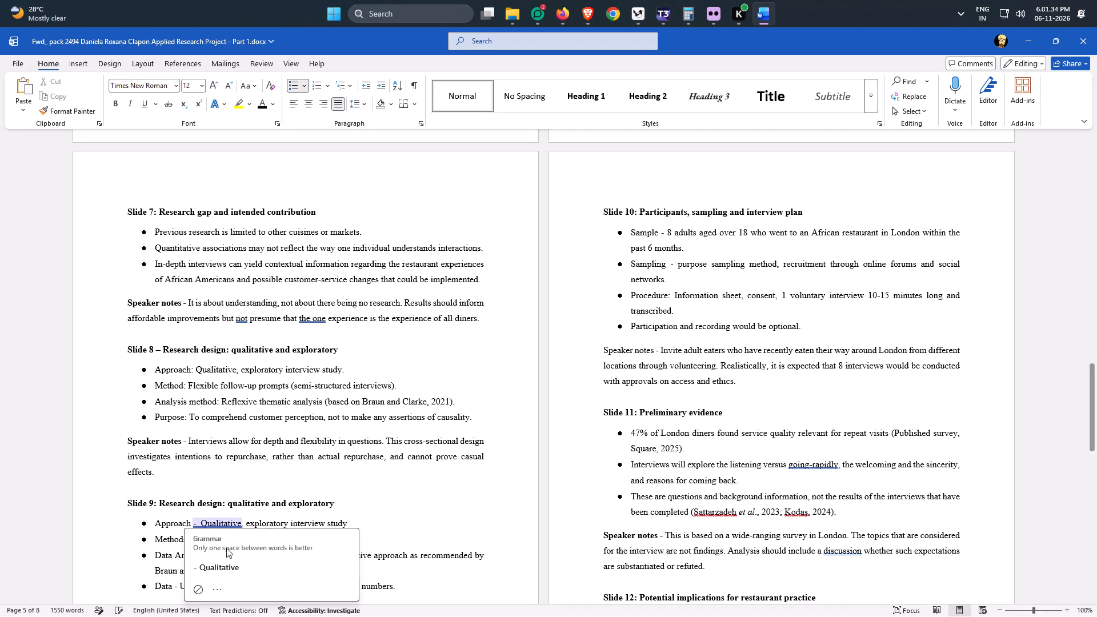
click(227, 556)
click(226, 566)
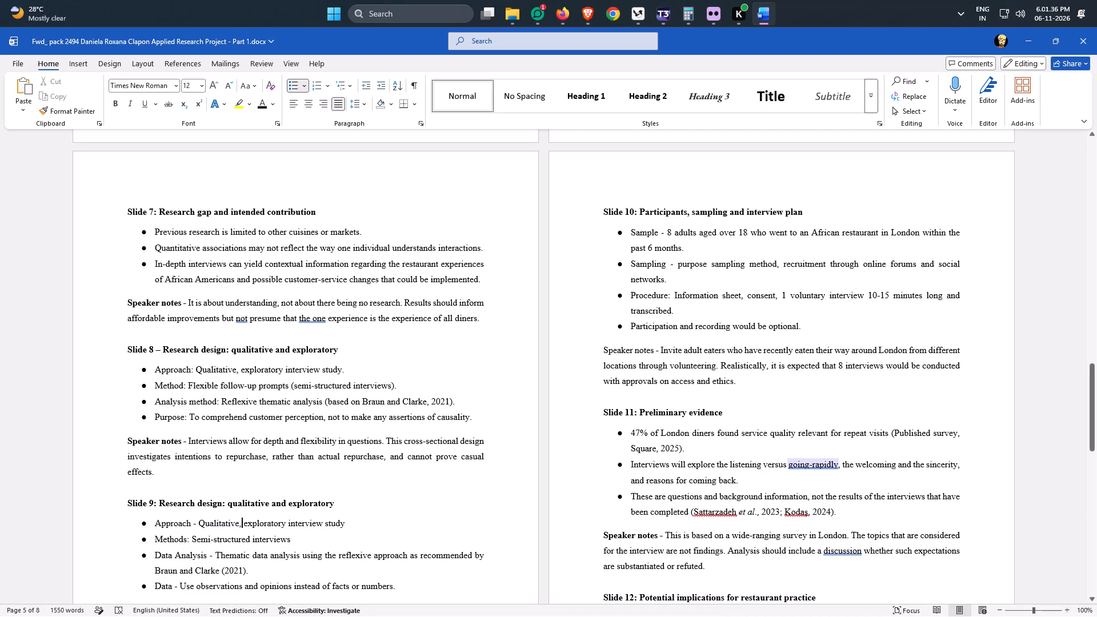
In Slide 11, correct "going-rapidly" to "going rapidly" in the bullets and "discussion" to "discussion about" in the speaker notes.
click(824, 463)
click(826, 500)
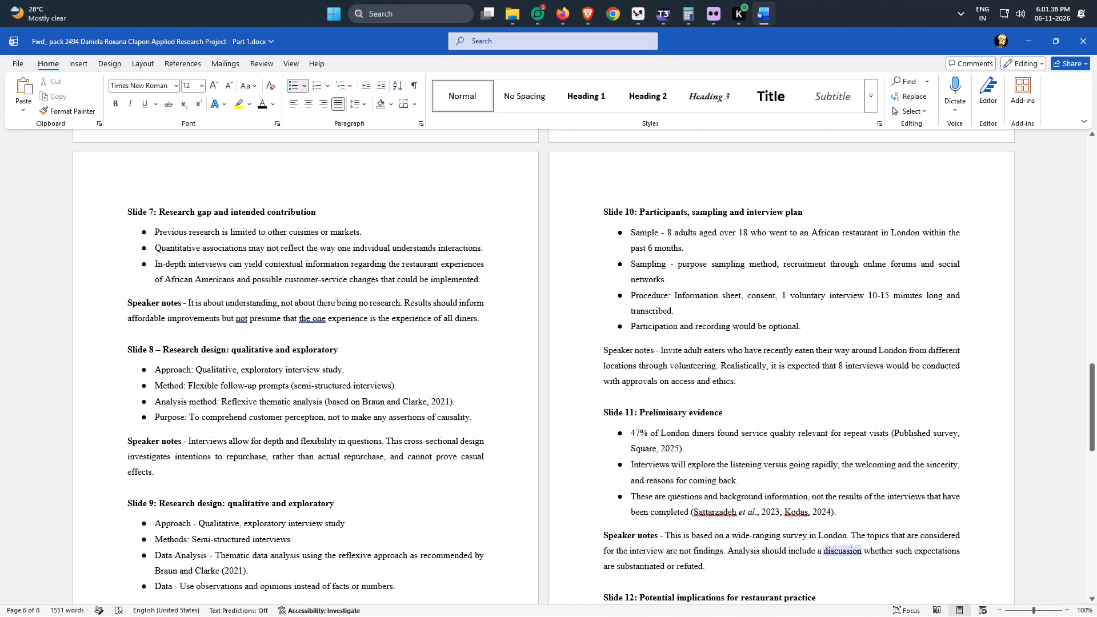
click(839, 552)
click(843, 506)
Correct "the one" to "one" in the Slide 7 speaker notes.
click(318, 319)
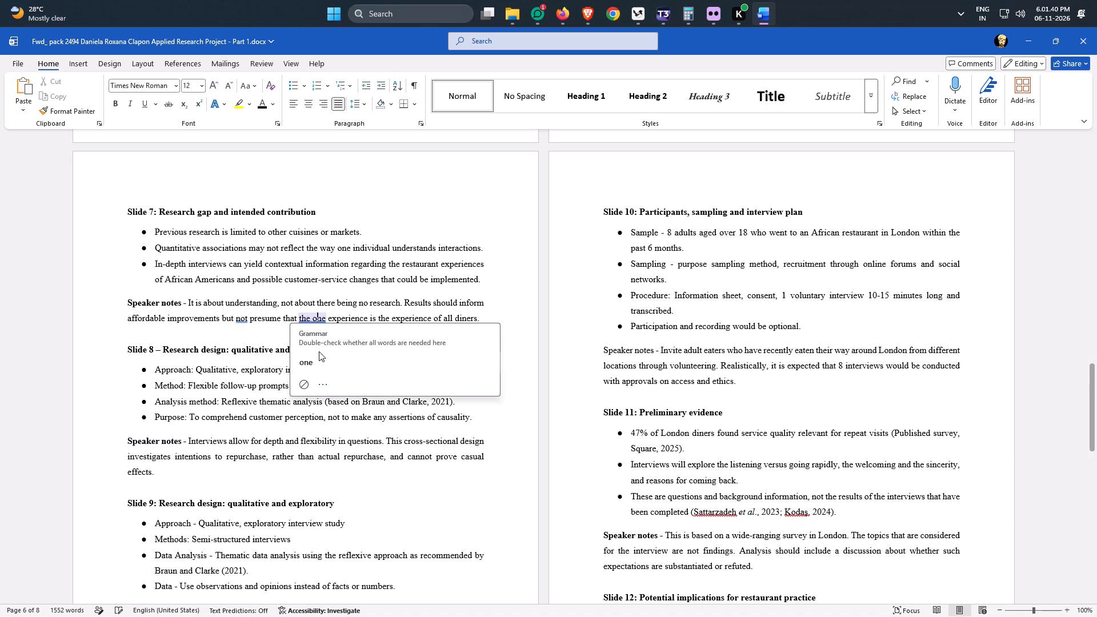
click(322, 364)
Remove the empty paragraph between the Slide 13 speaker notes and the Slide 14 heading.
middle_drag(419, 254, 410, 340)
click(225, 356)
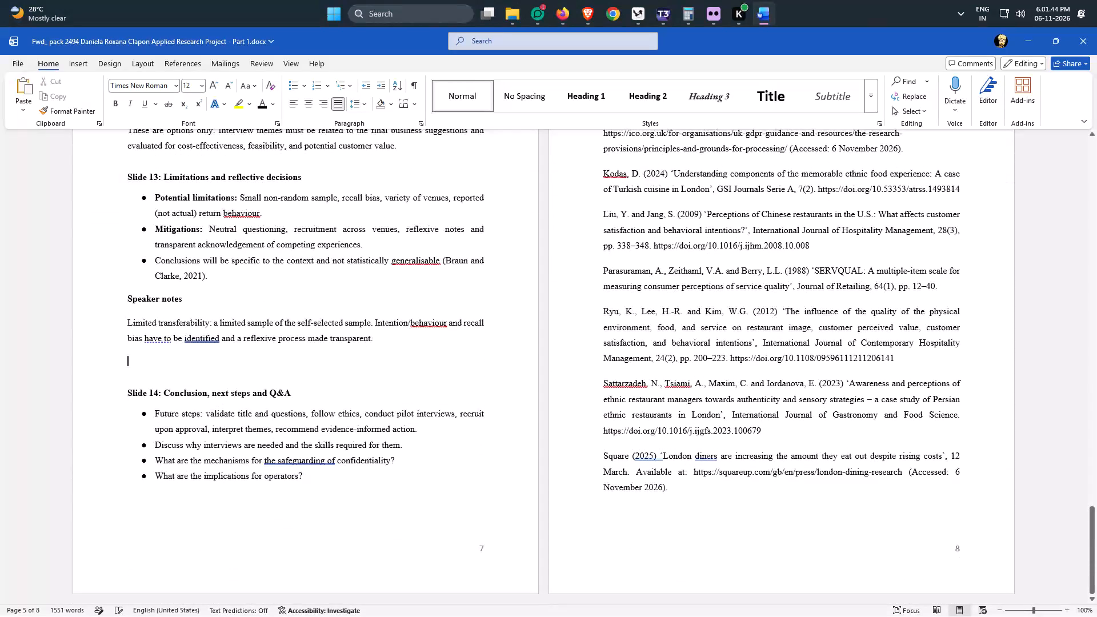
key(BackSpace)
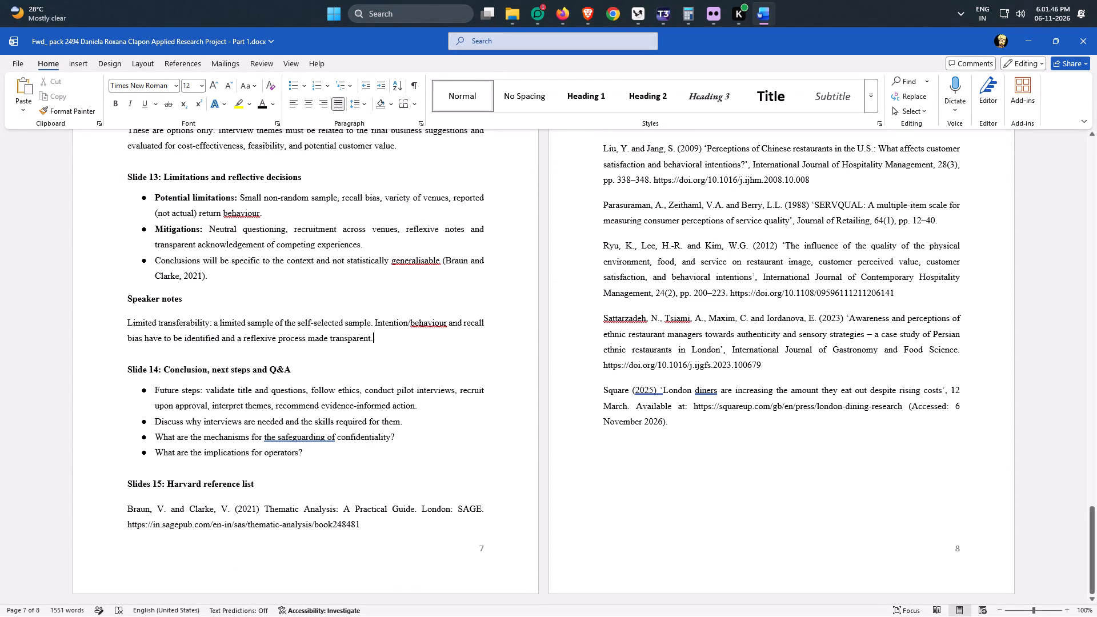
Insert a page break before the "Slides 15: Harvard reference list" heading.
click(129, 480)
key(ctrl+Return)
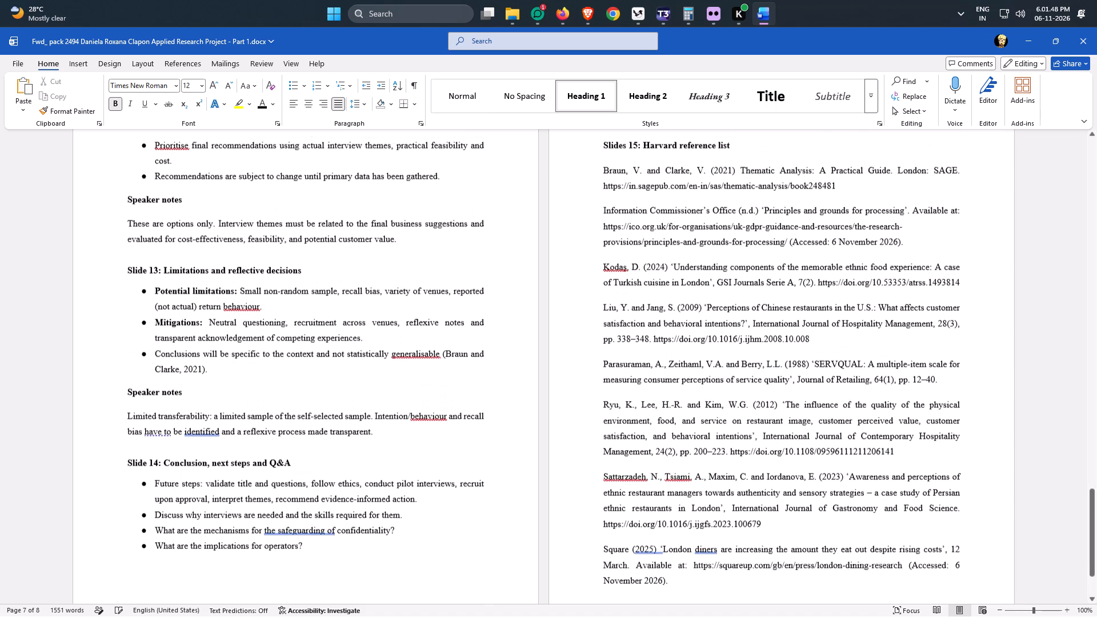
Correct "the safeguarding of" to "safeguarding" in the Slide 14 confidentiality bullet.
click(300, 532)
click(297, 570)
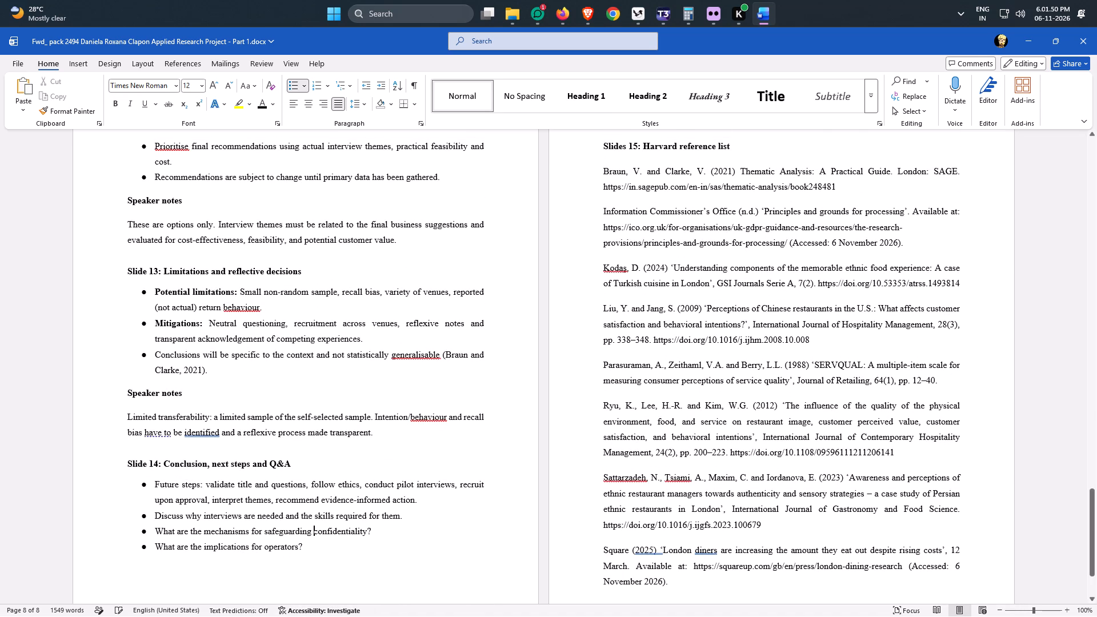
Add the suggested comma after "identified" in the Slide 13 speaker notes.
click(202, 434)
click(217, 475)
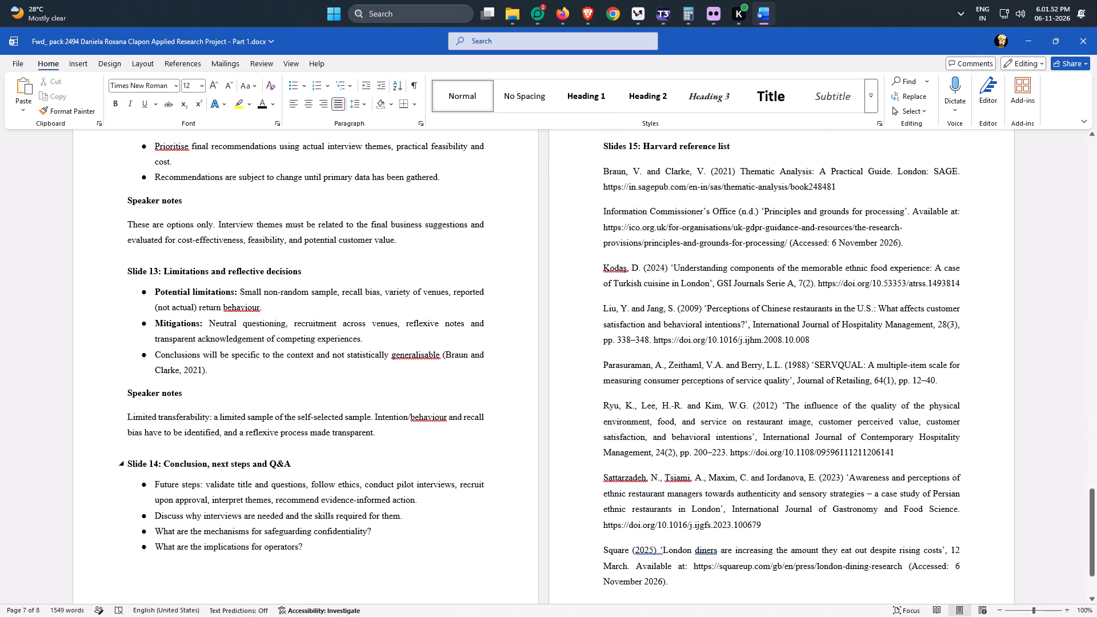
Search the document for undated references using the text "n.d".
middle_drag(323, 441, 327, 415)
middle_drag(336, 463, 354, 384)
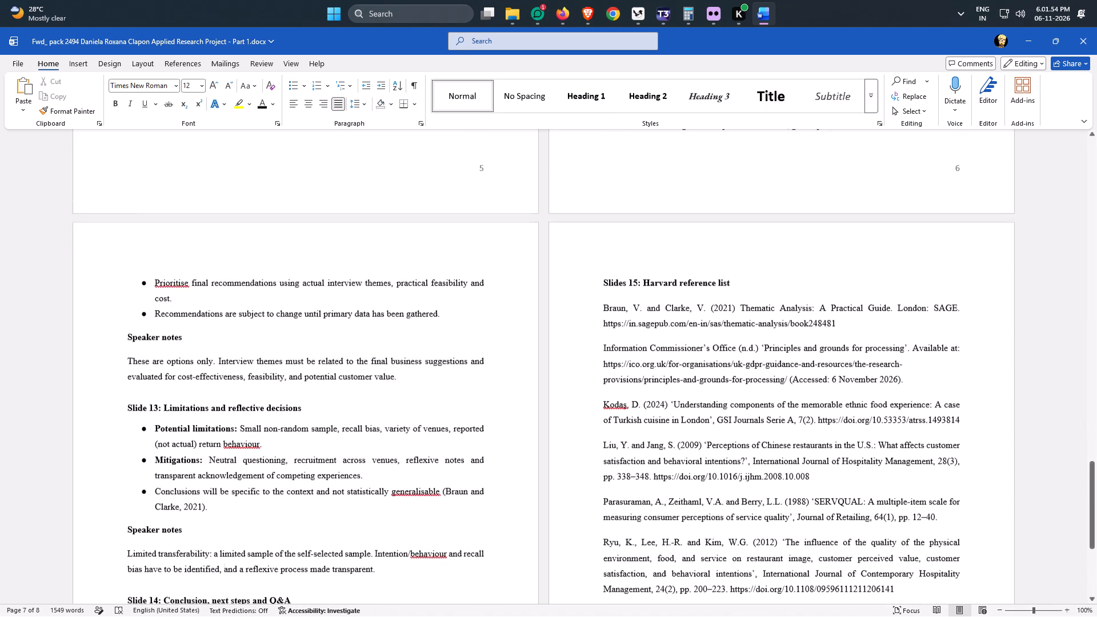
middle_drag(365, 475, 367, 423)
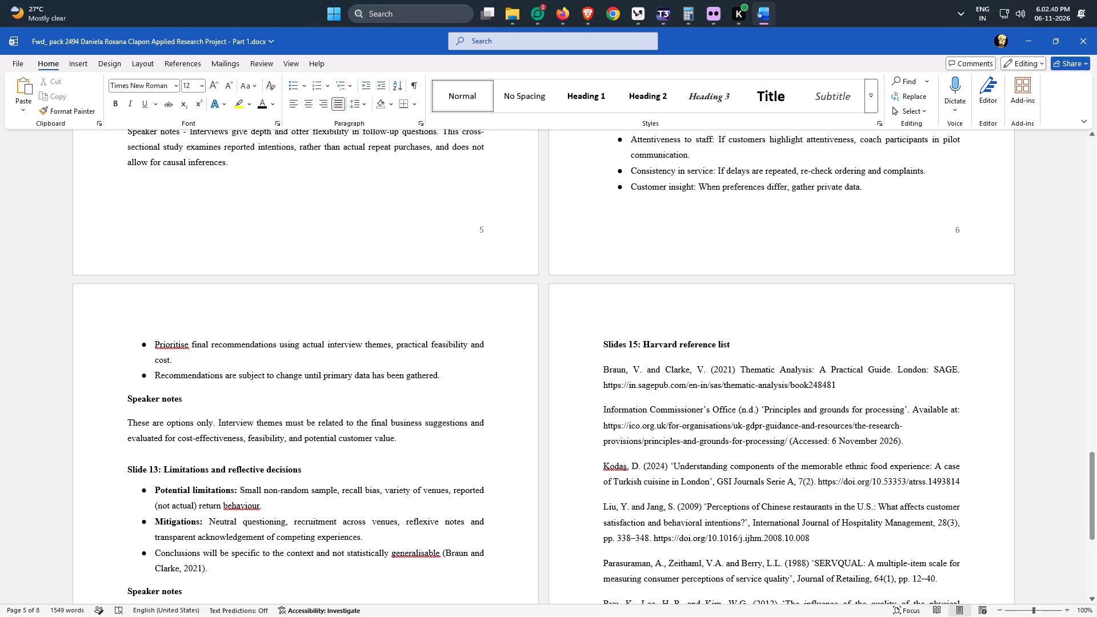
click(740, 432)
key(ctrl+f)
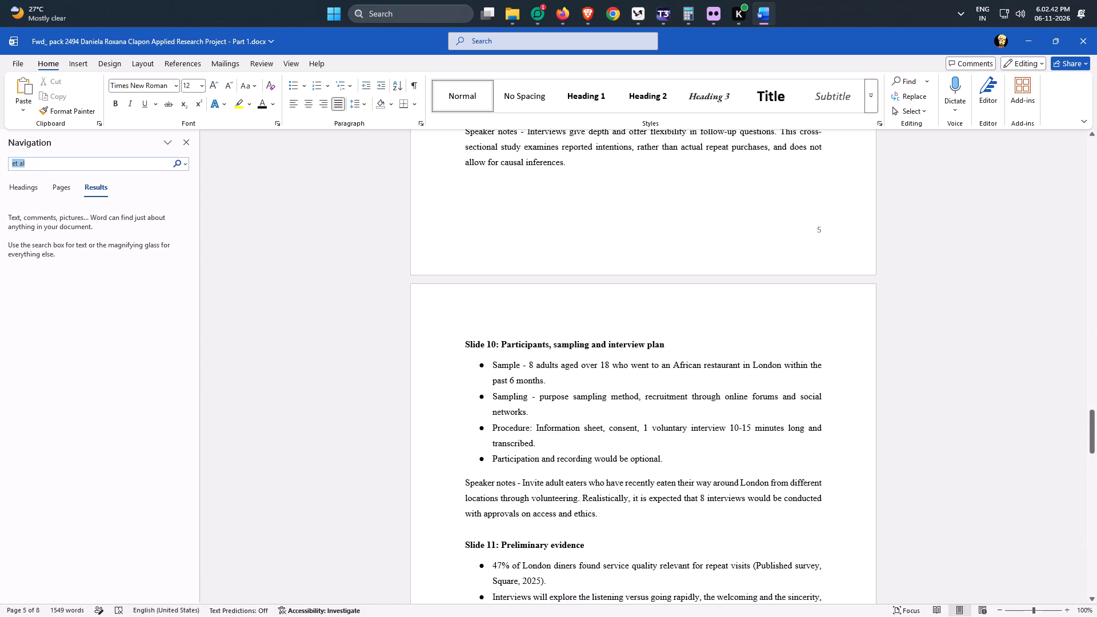
text(.n/)
key(BackSpace)
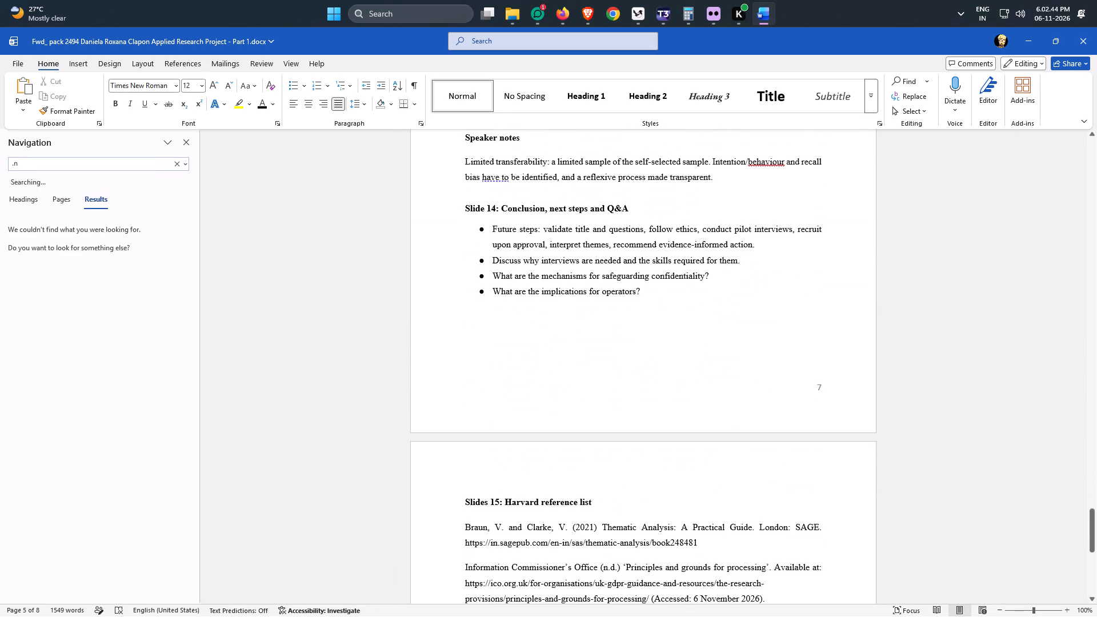
text(.d)
key(ctrl+a)
text(.d)
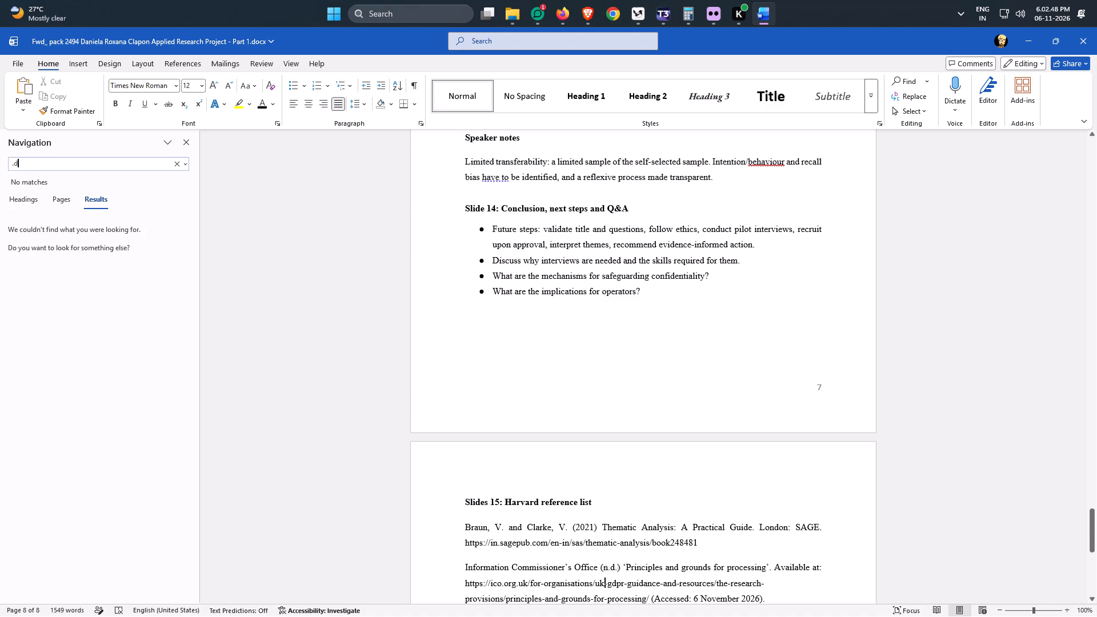
key(BackSpace)
key(BackSpace)
key(BackSpace)
text(n.d)
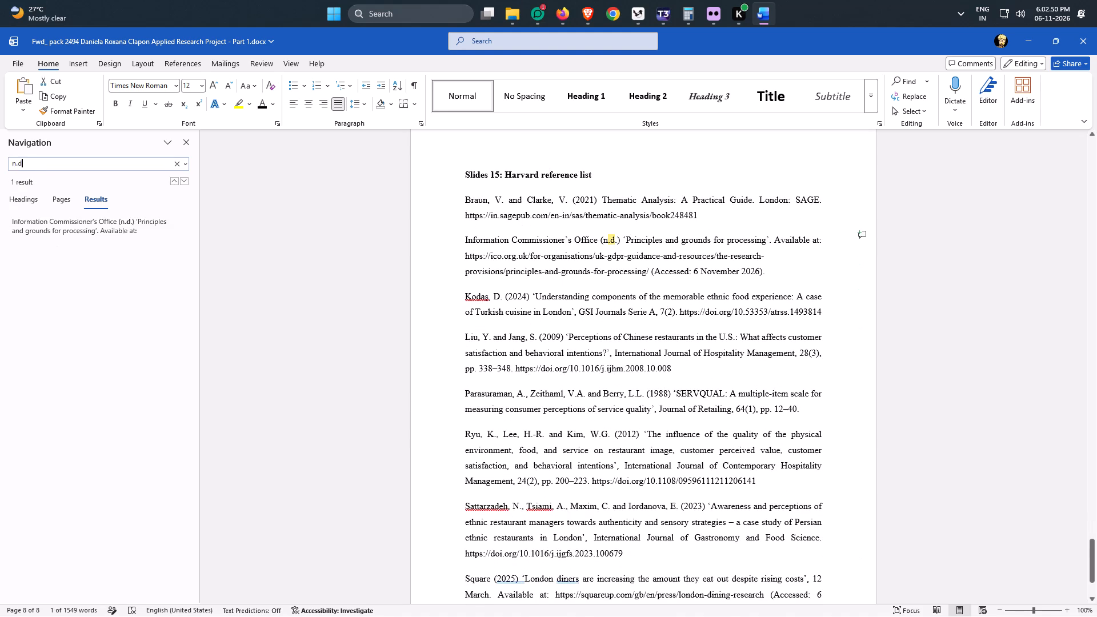
Replace "n.d." with 2025 as the year of the Information Commissioner's Office reference.
click(618, 236)
key(BackSpace)
key(BackSpace)
key(BackSpace)
key(BackSpace)
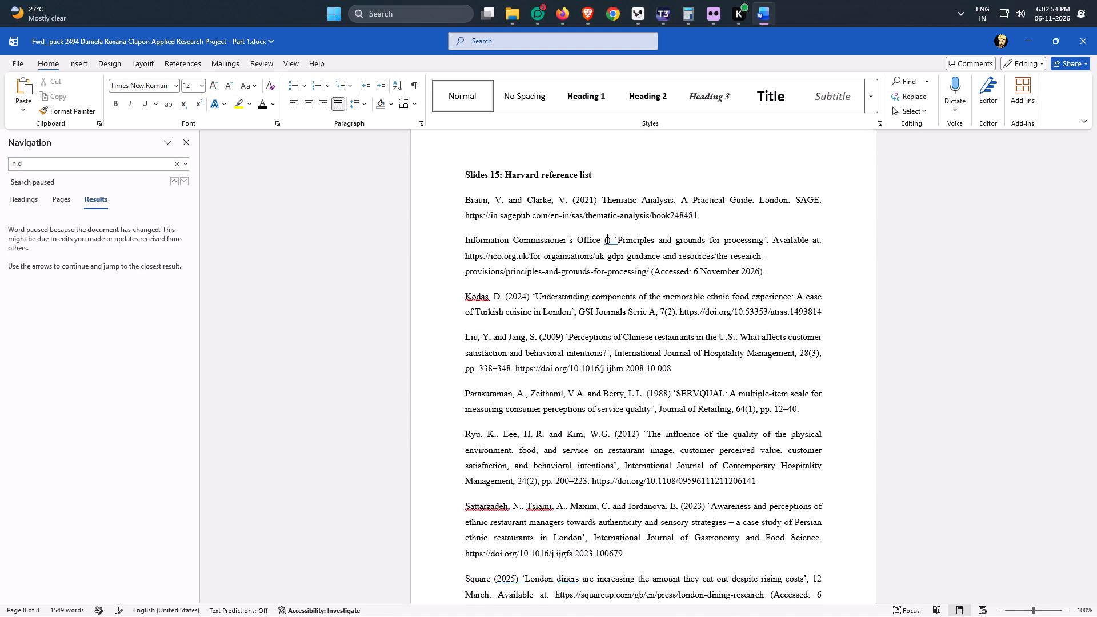
text(2025)
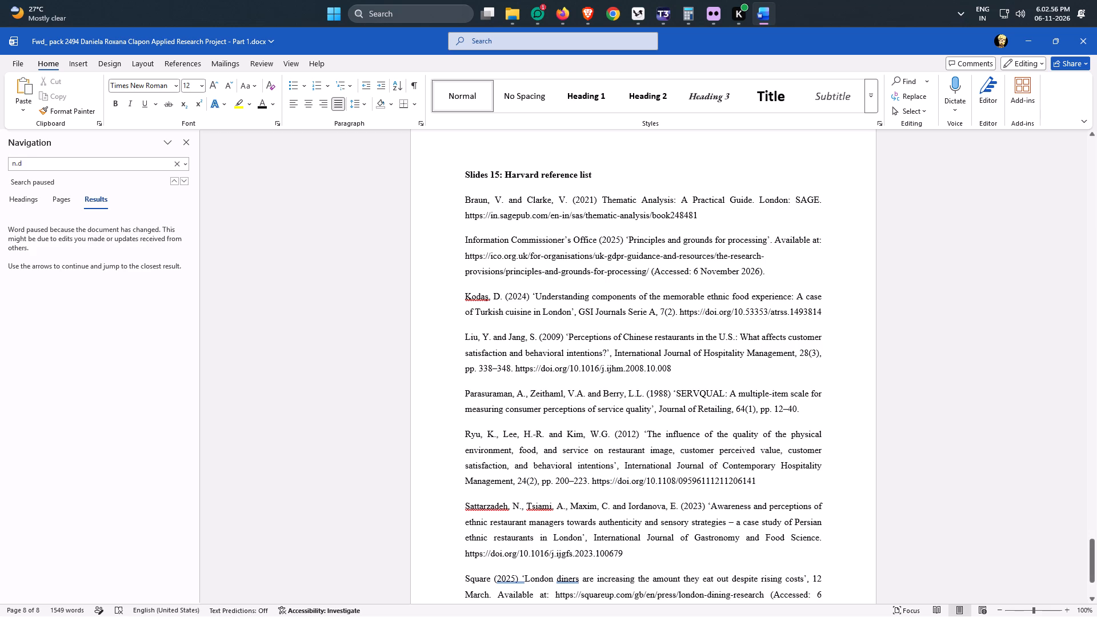
Look back over the document from the start, save it and close it.
click(654, 401)
middle_drag(653, 400, 651, 258)
middle_drag(627, 394, 623, 230)
middle_drag(590, 439, 607, 331)
middle_drag(610, 322, 606, 422)
scroll(606, 422, down, 1)
scroll(606, 421, up, 1)
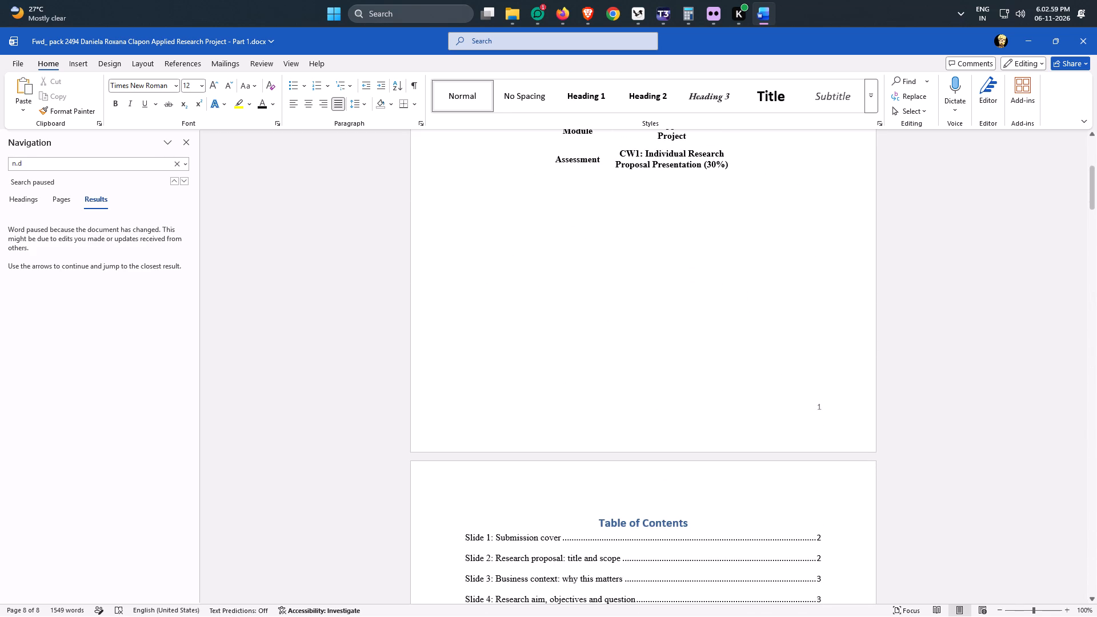
middle_drag(658, 269, 655, 383)
click(609, 452)
key(ctrl+s)
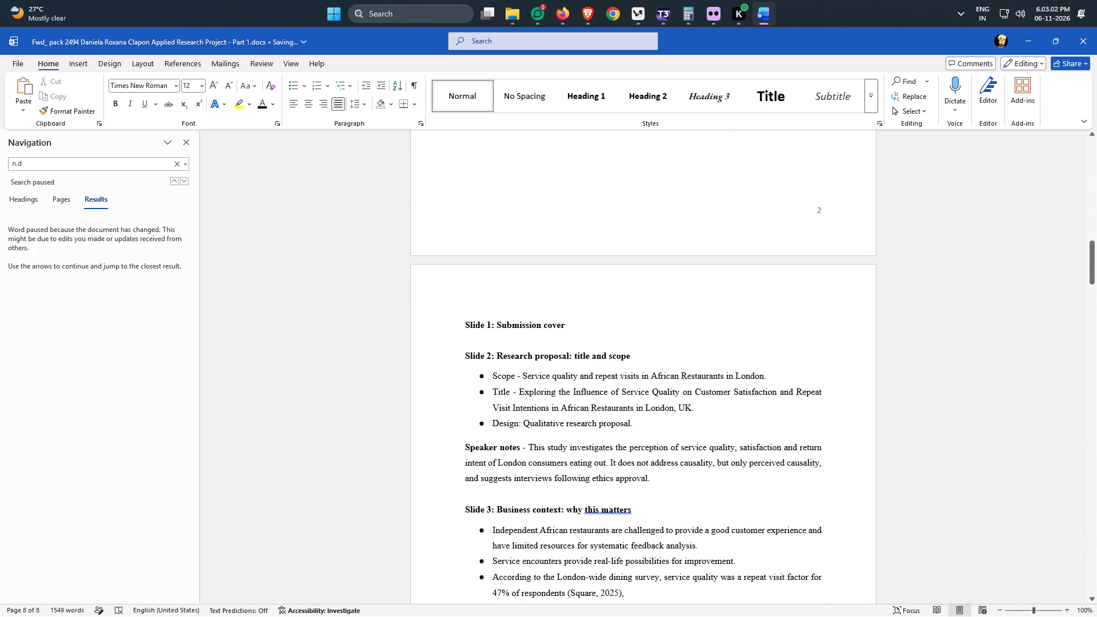
click(1092, 36)
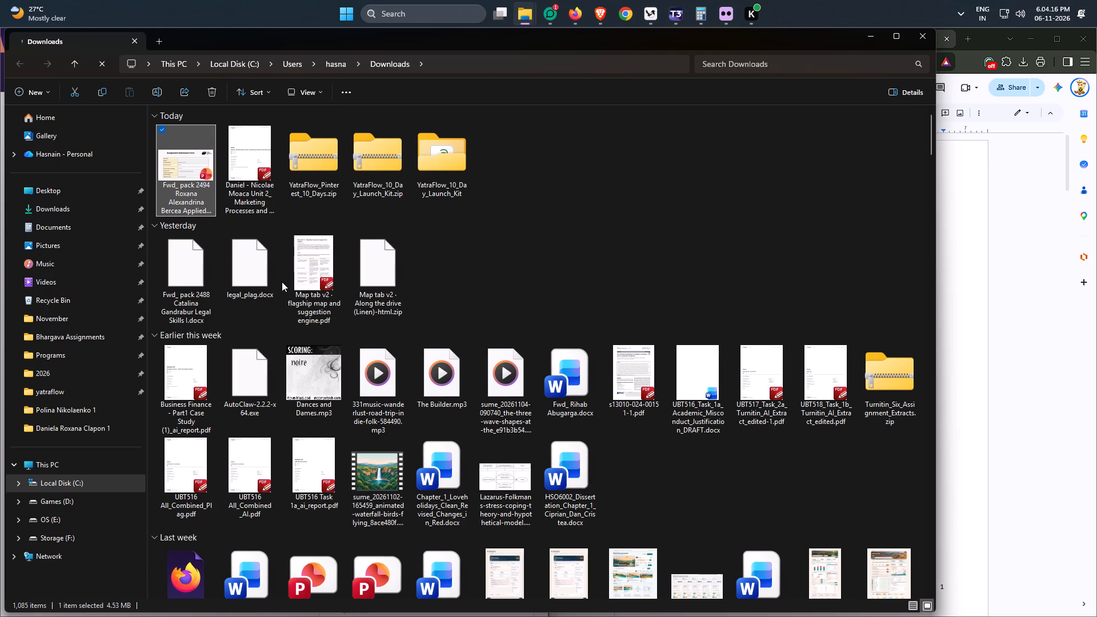
click(270, 181)
click(194, 179)
key(ctrl+x)
click(77, 319)
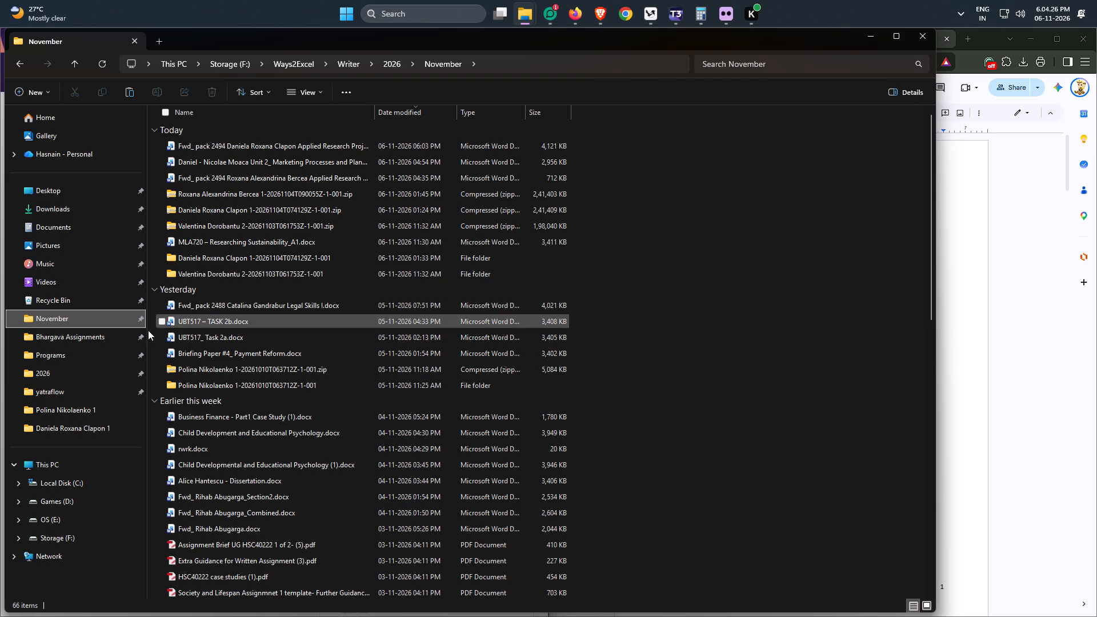
click(760, 204)
key(ctrl+v)
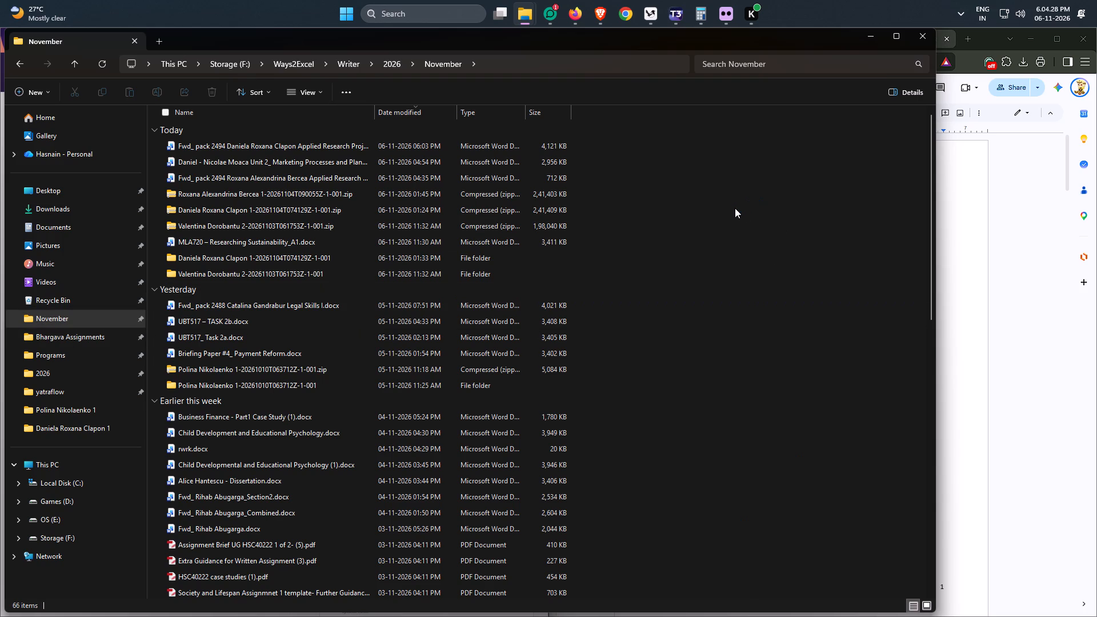
click(679, 190)
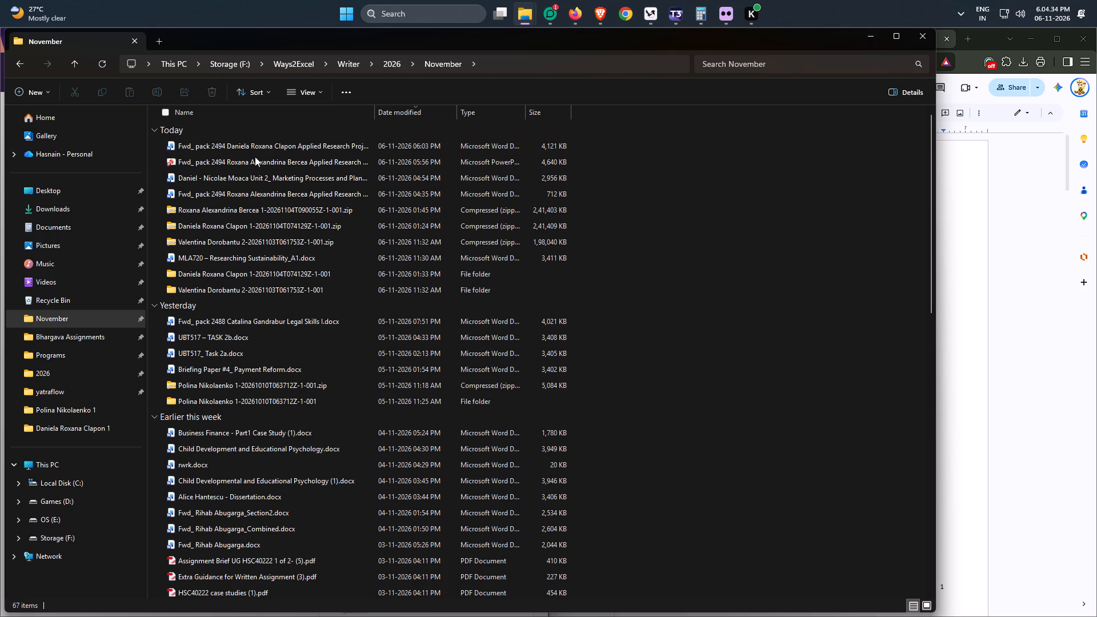
Delete the "Unit 2_ Marketing Processes and Planning" Word document from the November folder.
click(259, 176)
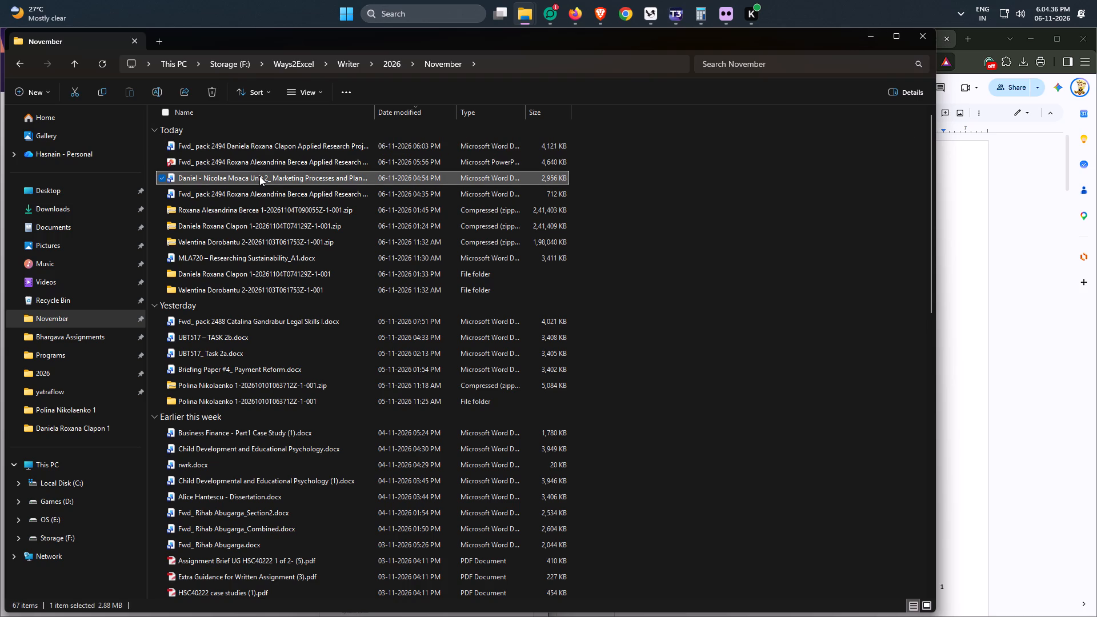
key(Delete)
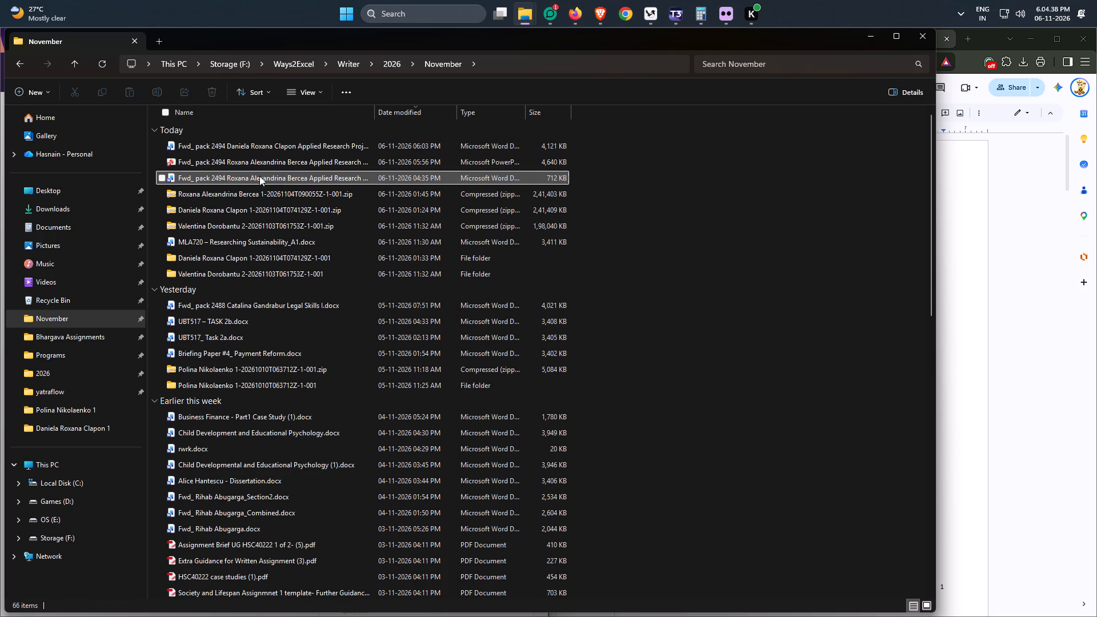
click(656, 153)
click(864, 30)
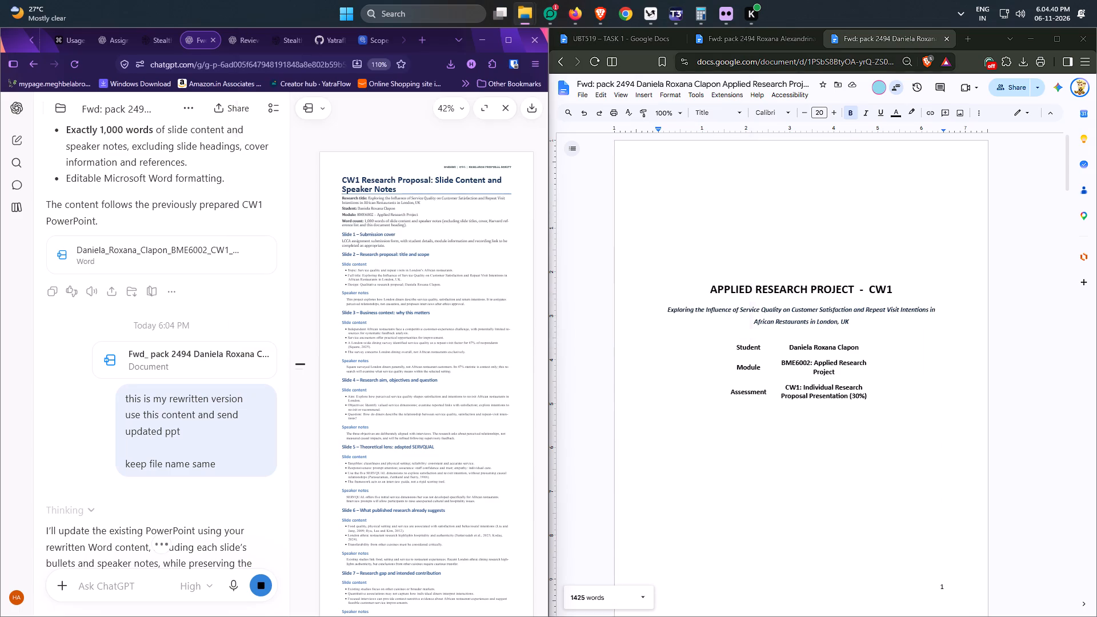
Open the other student's pack 2494 "Part 1 Proposal Presentation 10mins" Word document from the November folder and enable editing.
click(532, 8)
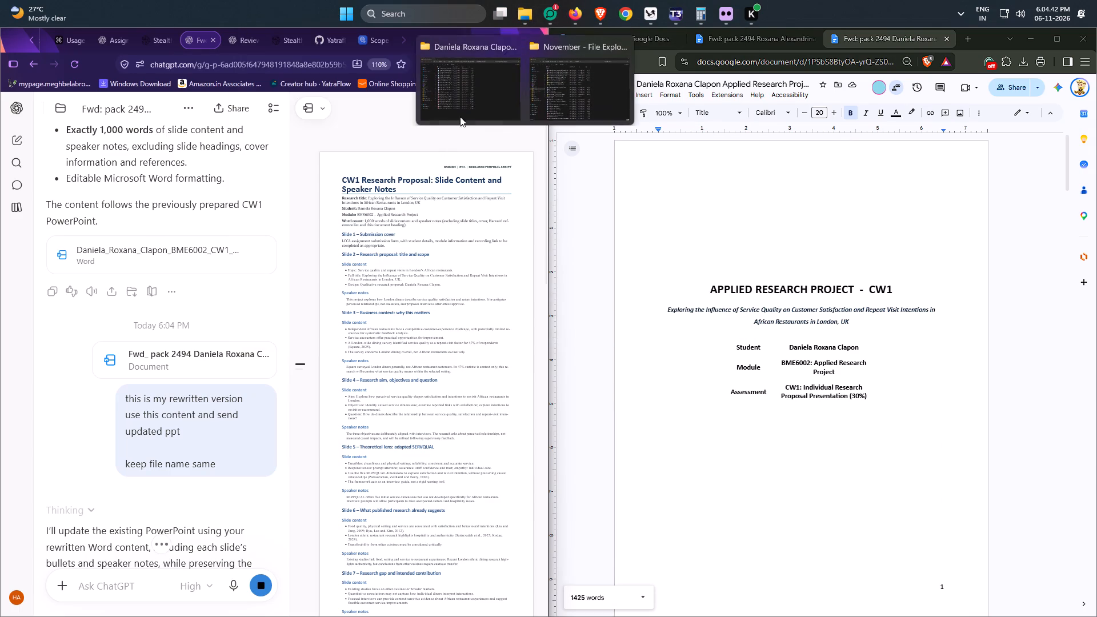
click(574, 102)
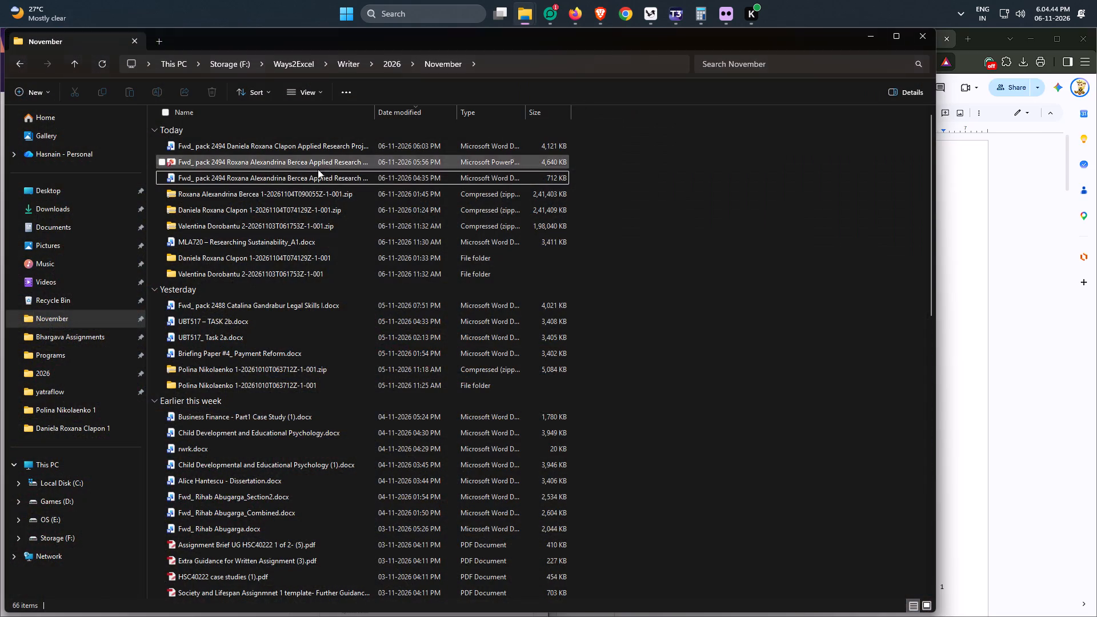
double_click(265, 177)
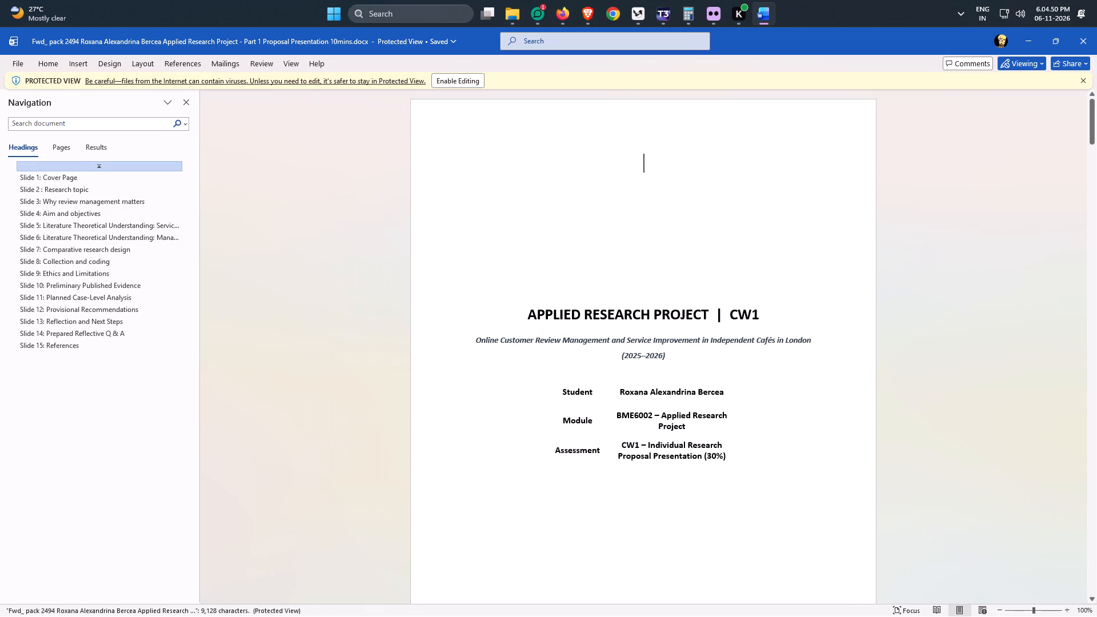
click(451, 79)
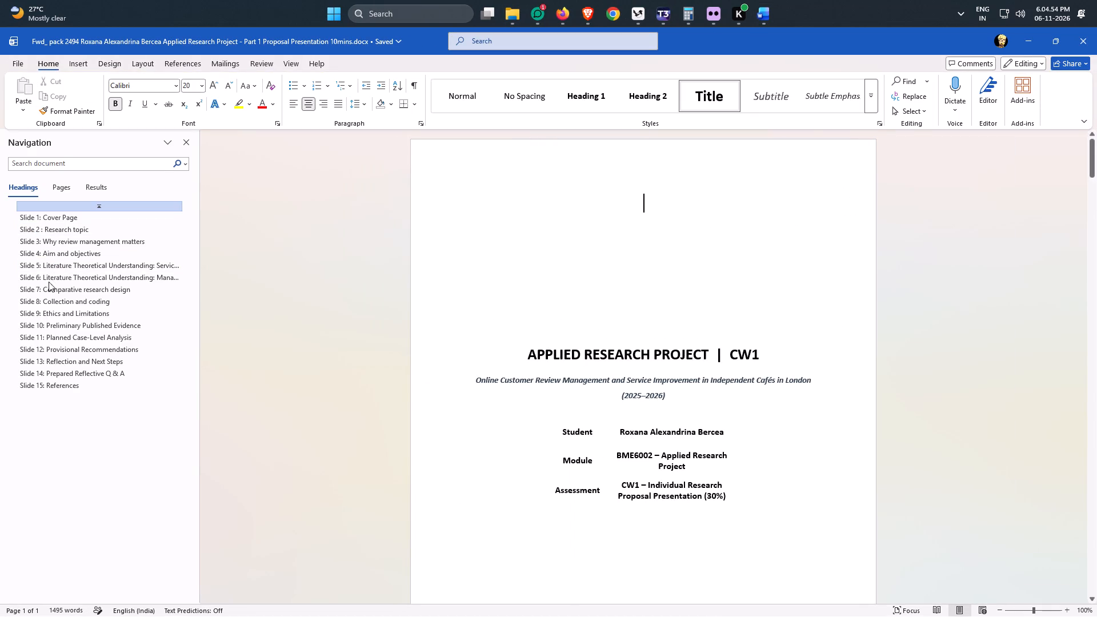
Replace the table of contents on page 2 with a built-in automatic table that has a "Contents" heading.
middle_drag(430, 345, 406, 440)
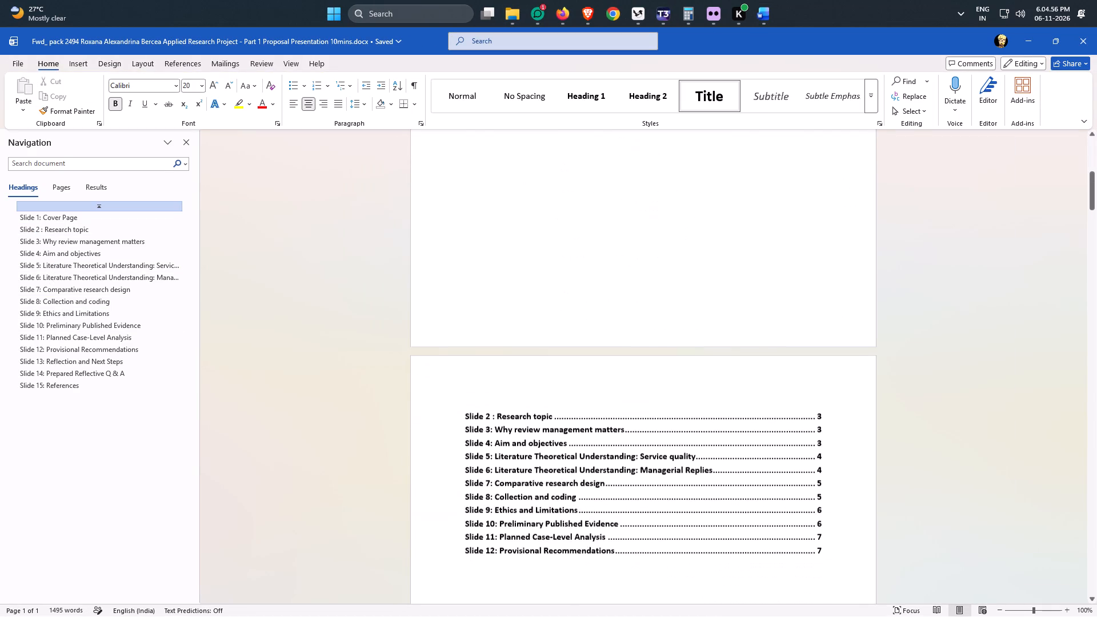
middle_drag(427, 326, 425, 399)
click(503, 384)
click(482, 334)
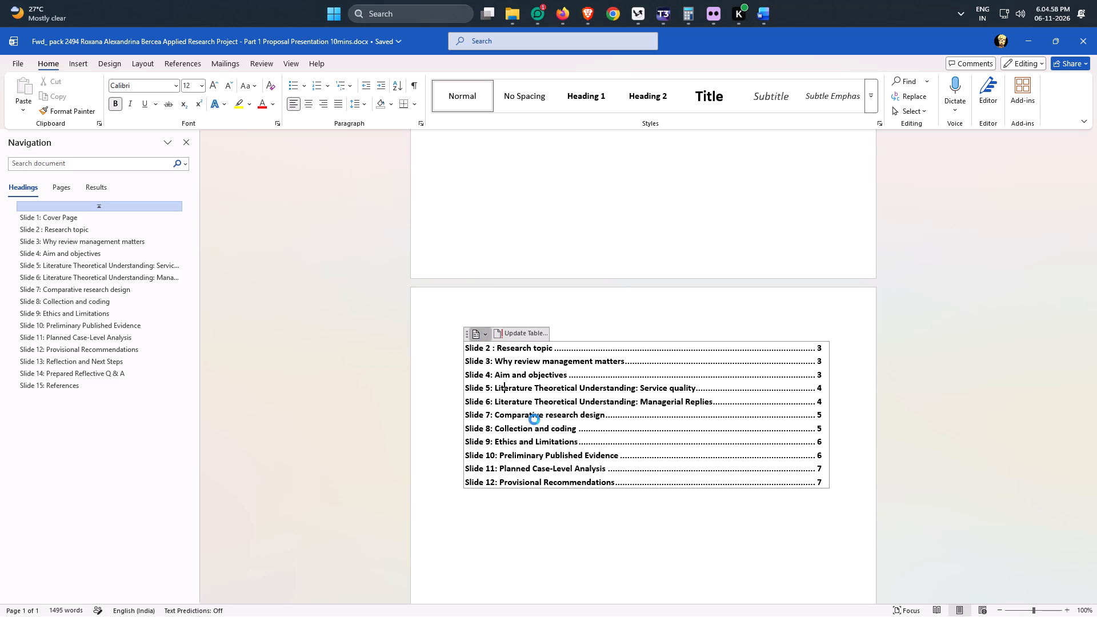
click(540, 428)
Bold and centre the contents heading and extend it to read "Table of Contents", all in bold.
drag(516, 348, 499, 351)
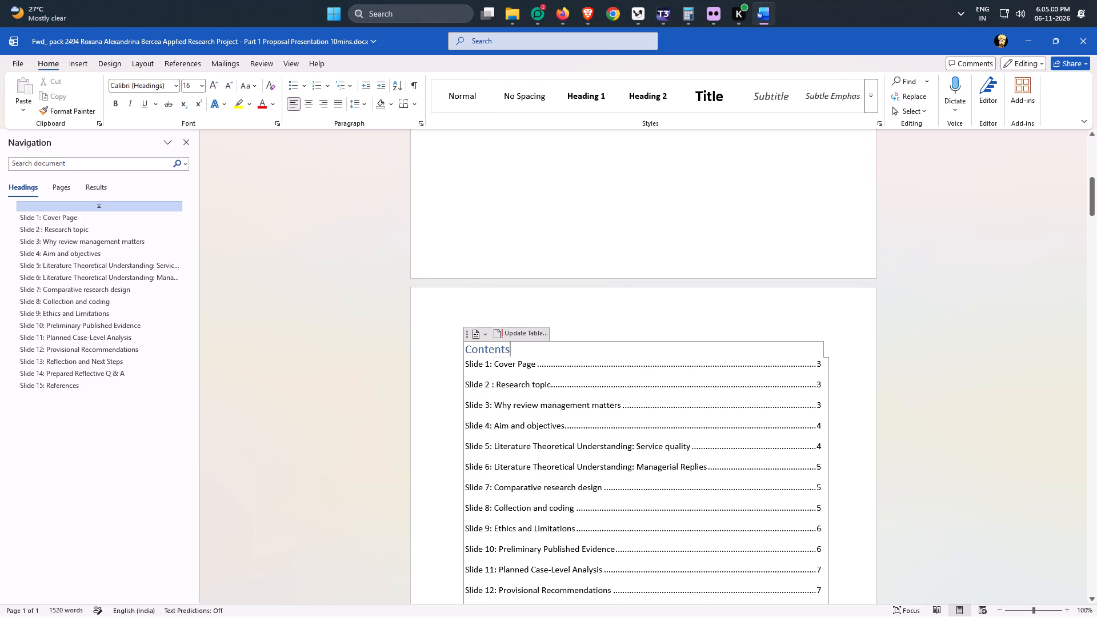
drag(499, 351, 457, 352)
key(ctrl+b)
key(ctrl+e)
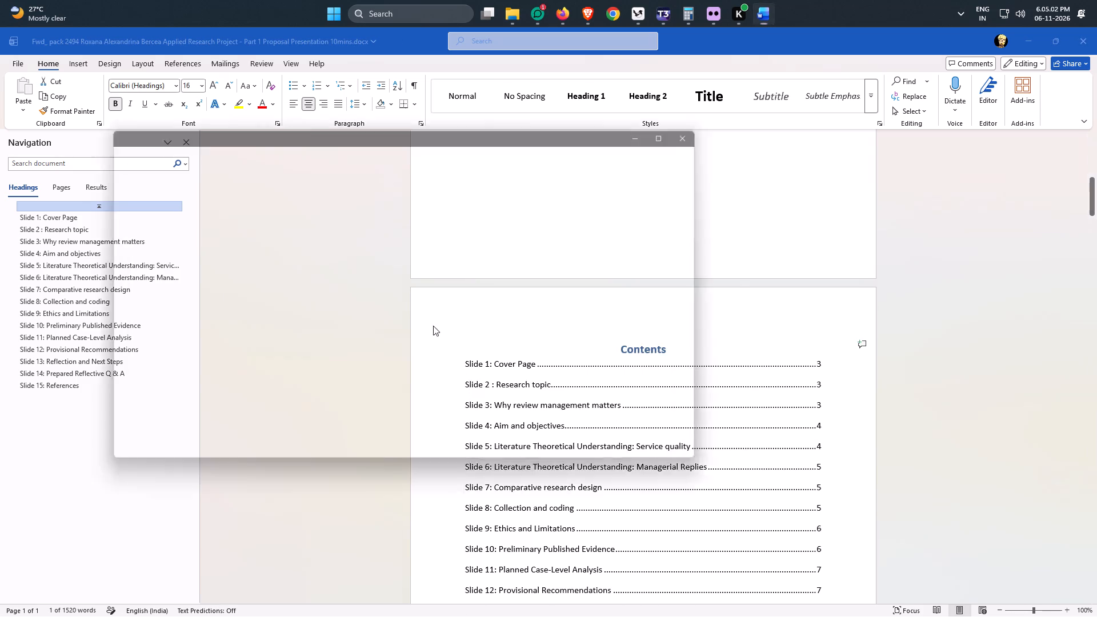
click(656, 124)
click(618, 351)
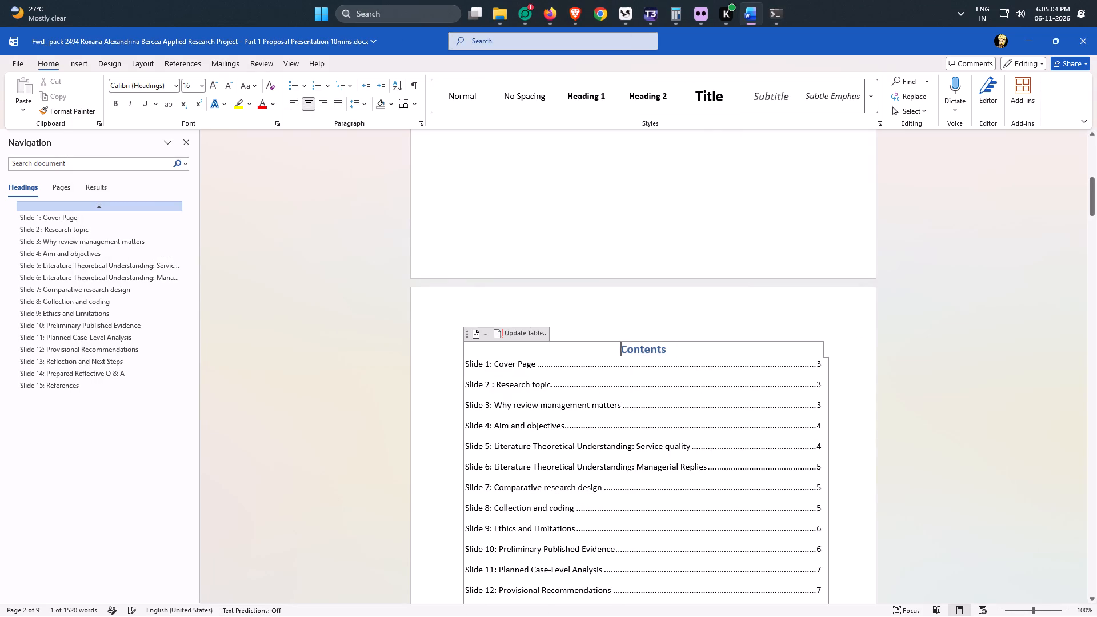
text(Table of)
key(space)
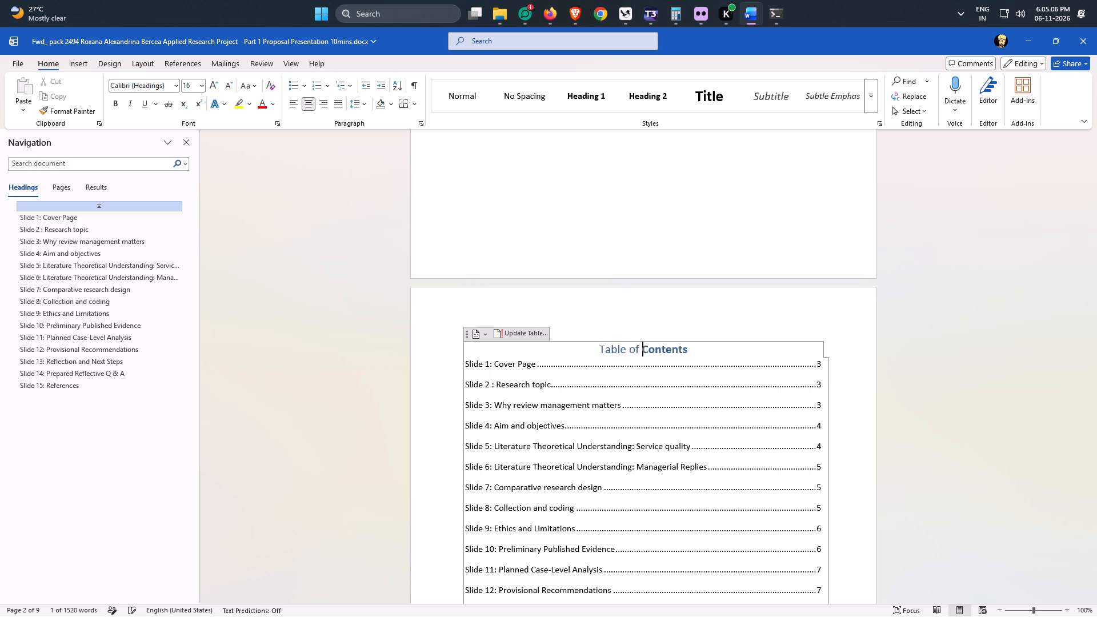
key(ctrl+shift+Left)
key(ctrl+shift+Left)
key(ctrl+b)
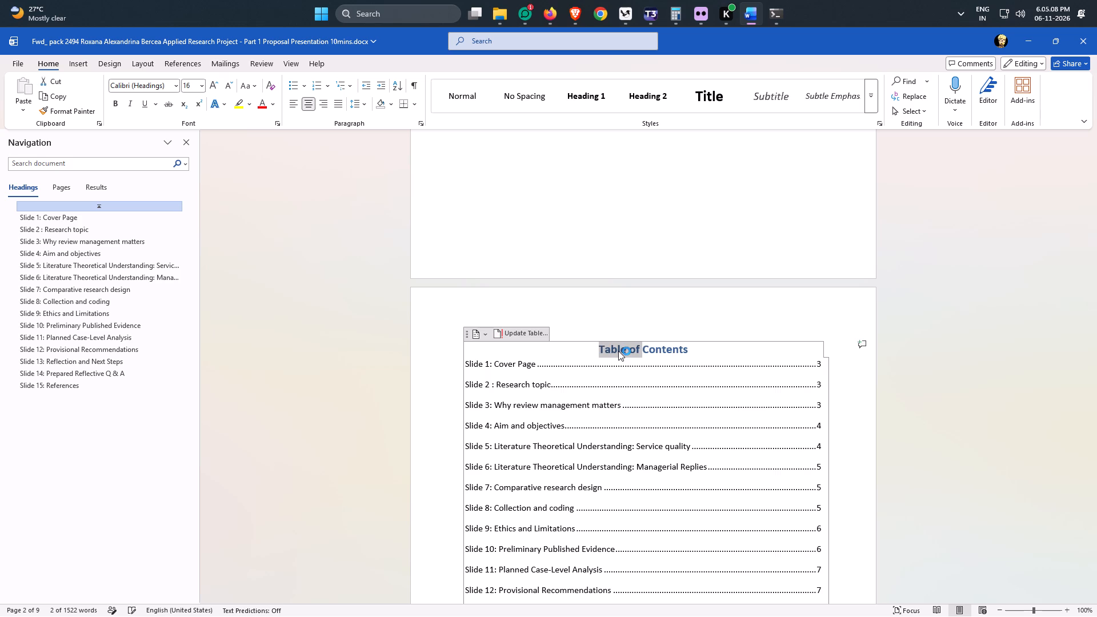
Set the font of the whole document to Times New Roman.
key(ctrl+a)
click(143, 87)
key(shift+t)
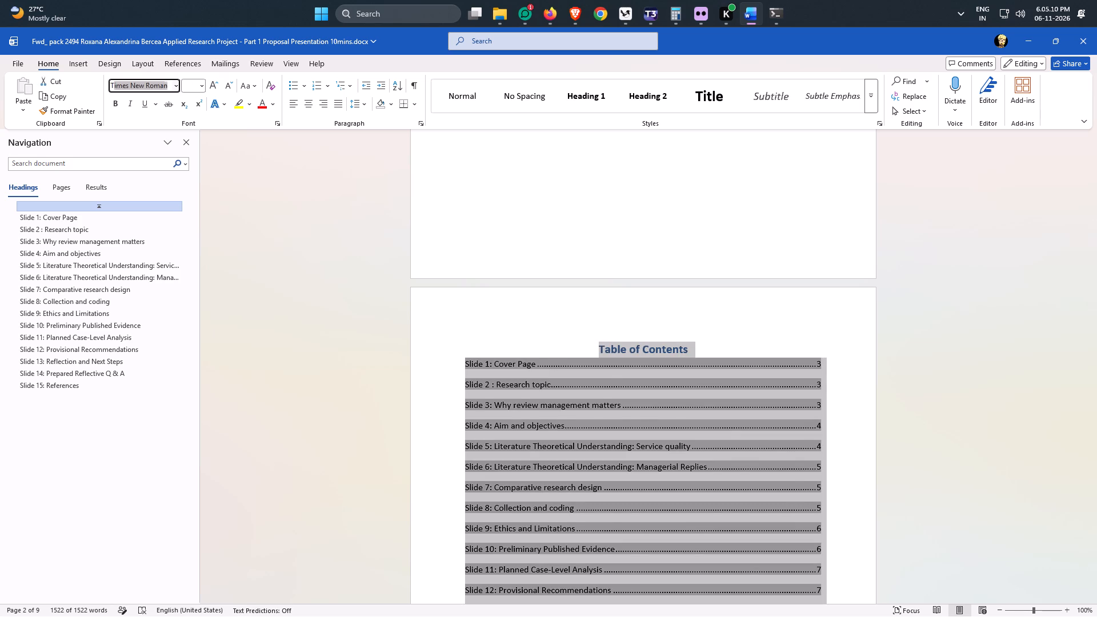
key(Return)
Set the proofing language of the whole document to English (United Kingdom).
click(253, 69)
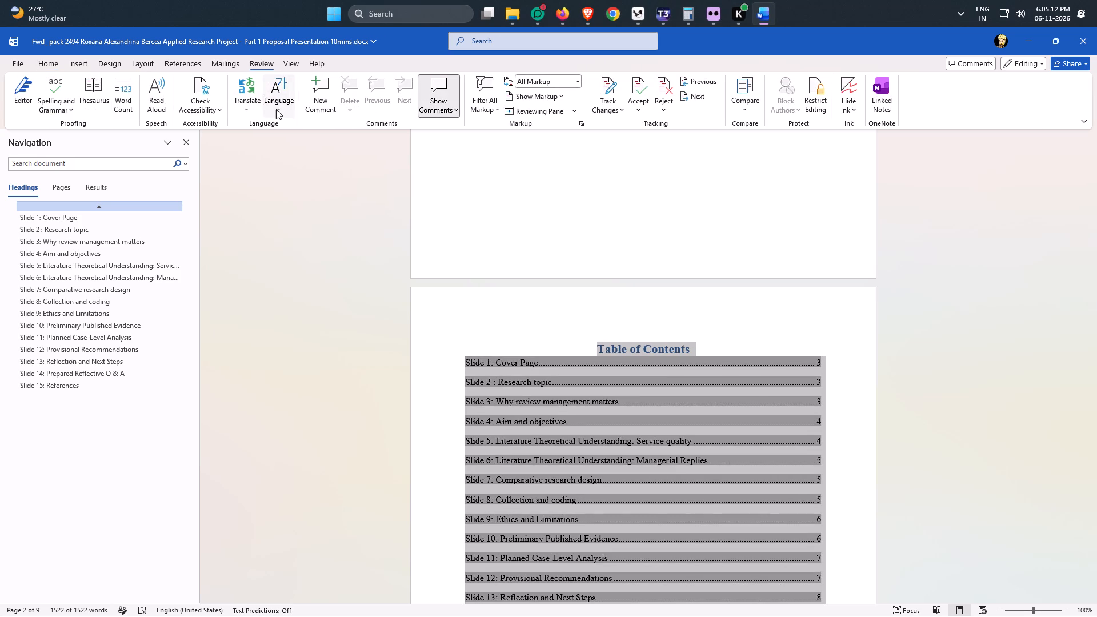
click(276, 109)
click(295, 127)
click(528, 315)
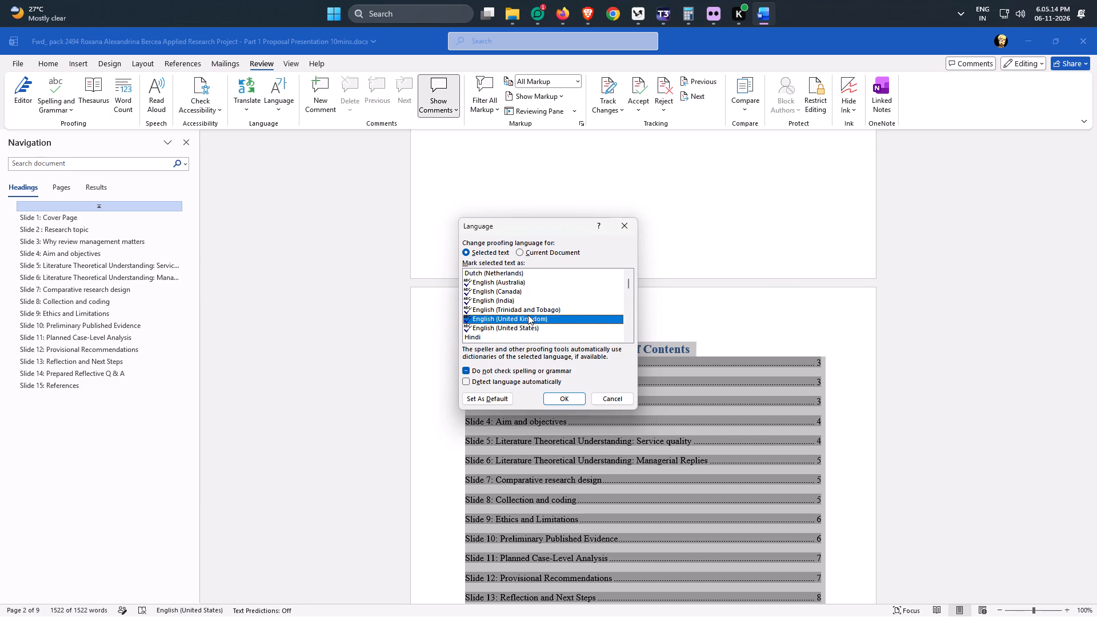
click(546, 394)
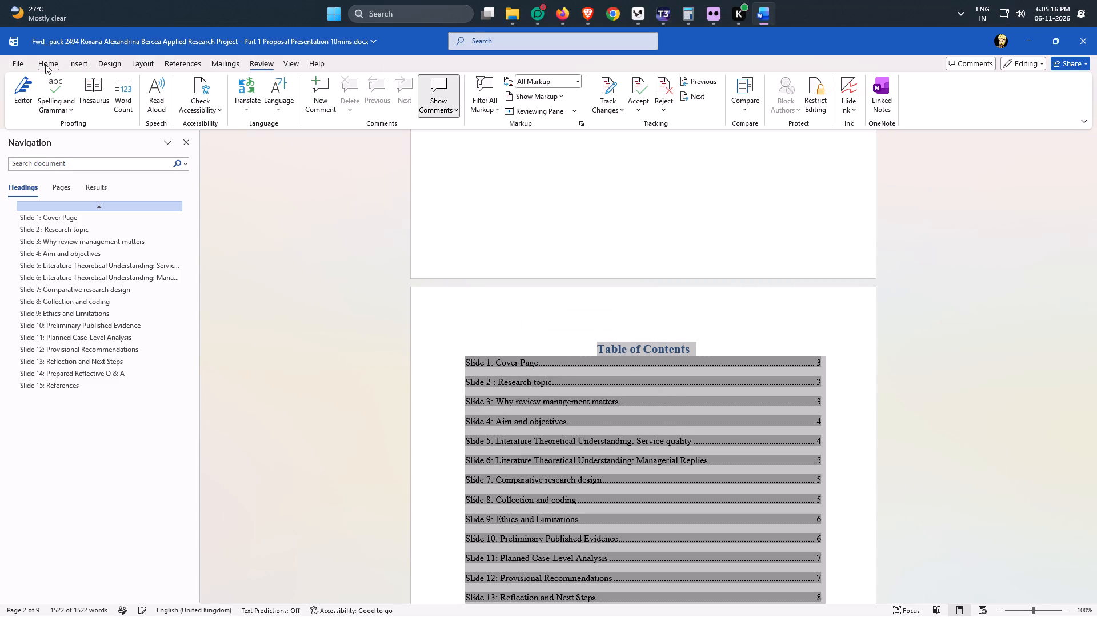
Set the font colour of the whole document's text to black.
click(45, 64)
click(274, 104)
click(281, 182)
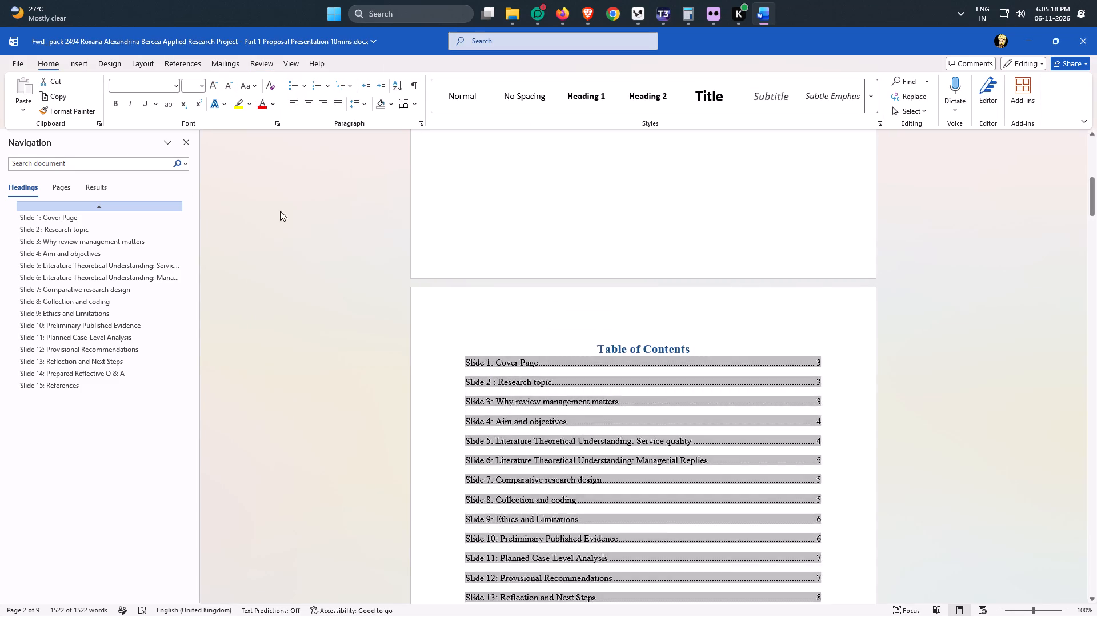
Accept the grammar suggestions in the Slide 2 section, giving "café level research", "So," and "owners'".
middle_drag(305, 274, 306, 379)
click(587, 276)
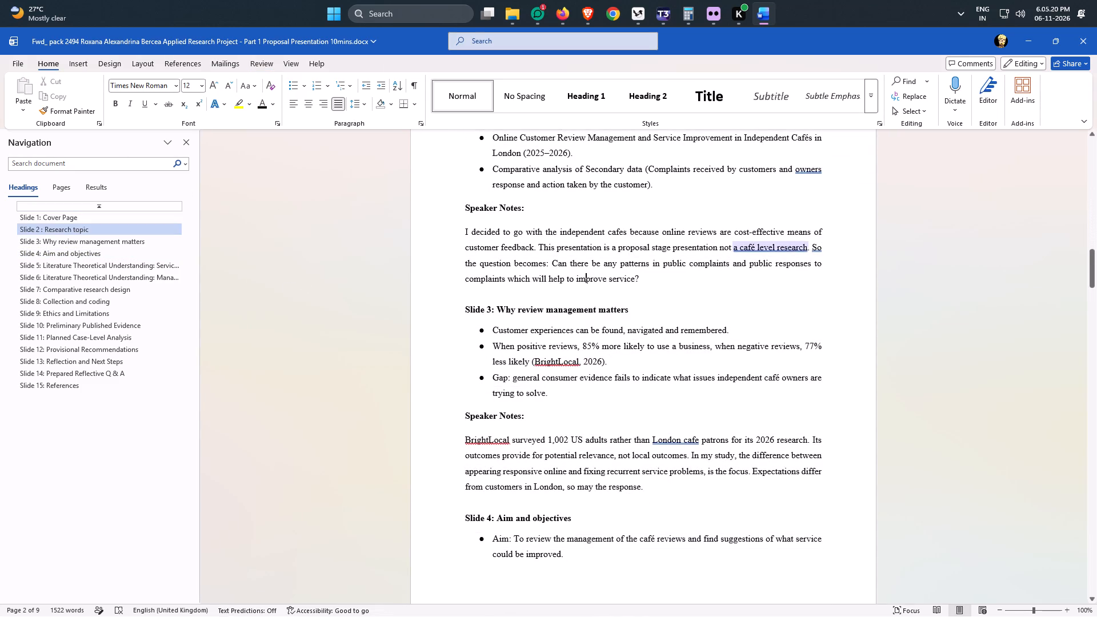
click(759, 243)
click(756, 287)
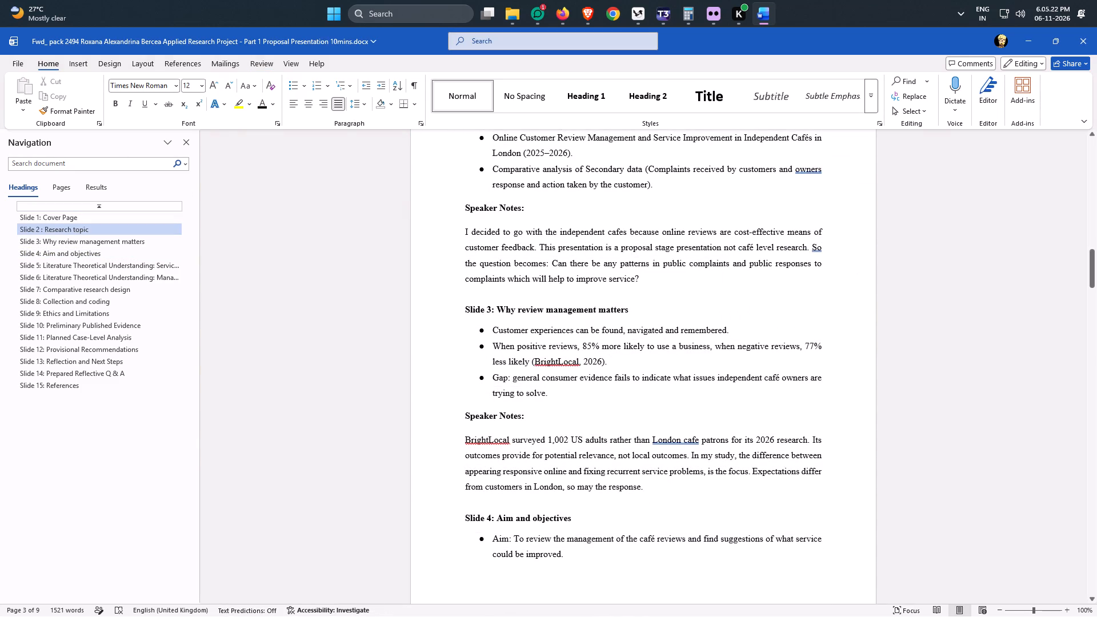
click(818, 245)
click(815, 291)
click(803, 171)
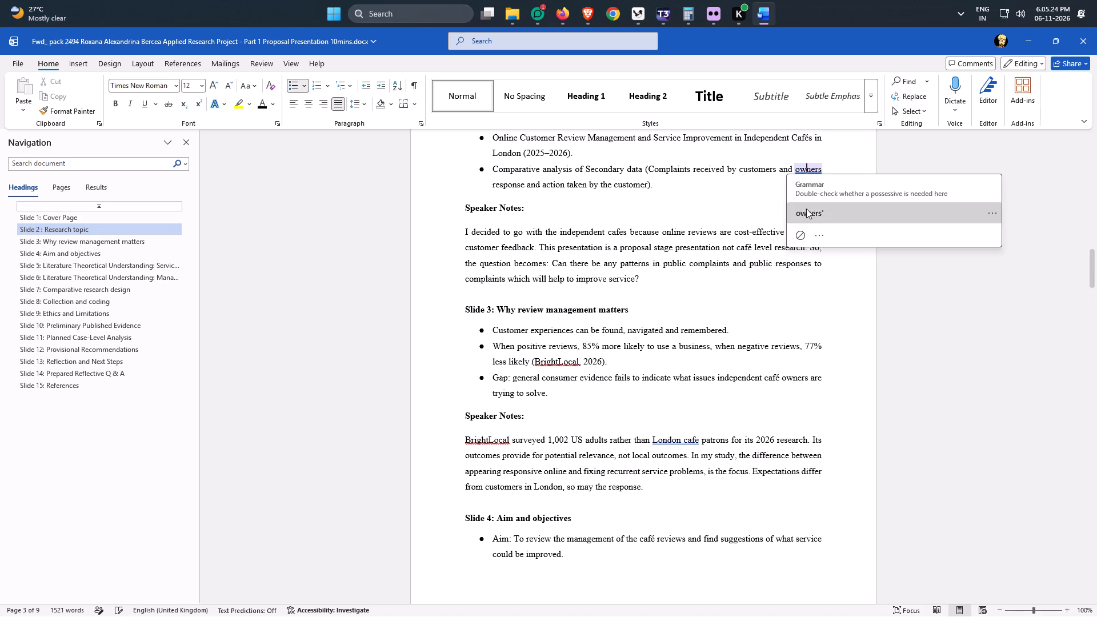
click(810, 215)
Accept the capitalisation suggestion for "London cafe" in Slide 3's speaker notes.
click(670, 435)
click(693, 475)
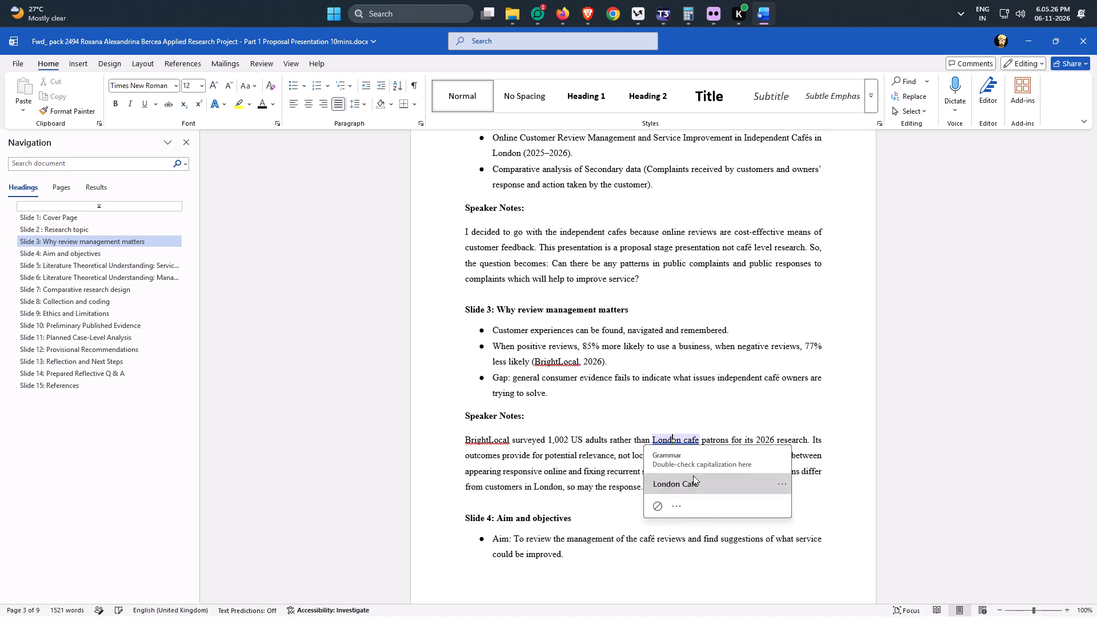
middle_drag(612, 342, 600, 434)
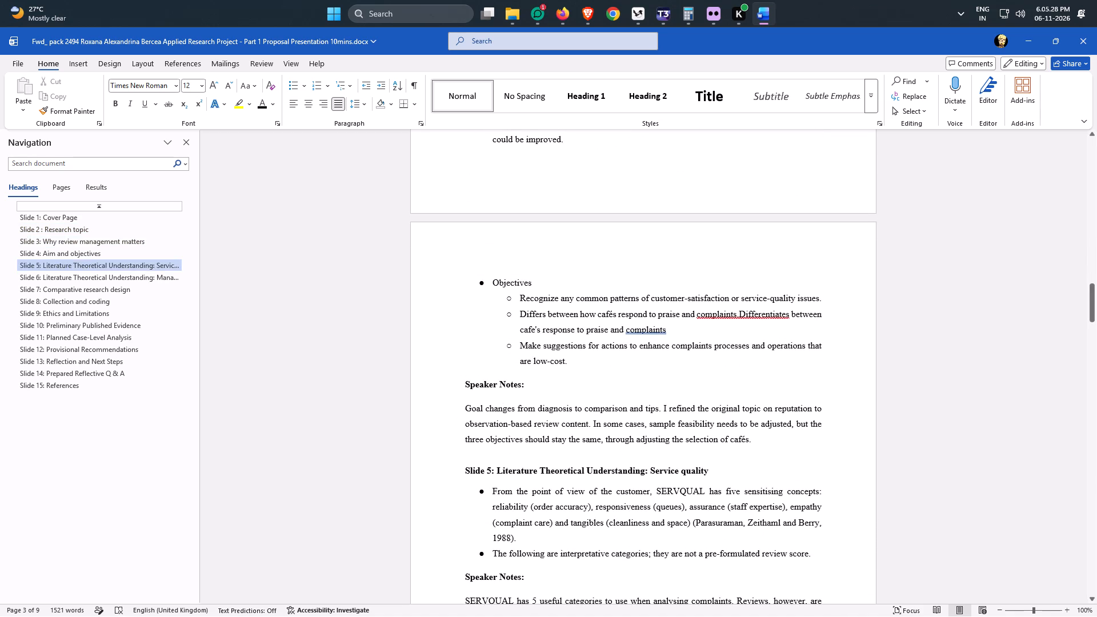
Accept the punctuation suggestion that adds a full stop after "complaints" in Slide 4's second objective.
click(657, 330)
click(671, 378)
Delete the duplicated opening of Slide 4's second objective so it reads "Differentiates between cafe's response to praise and complaints.".
click(736, 312)
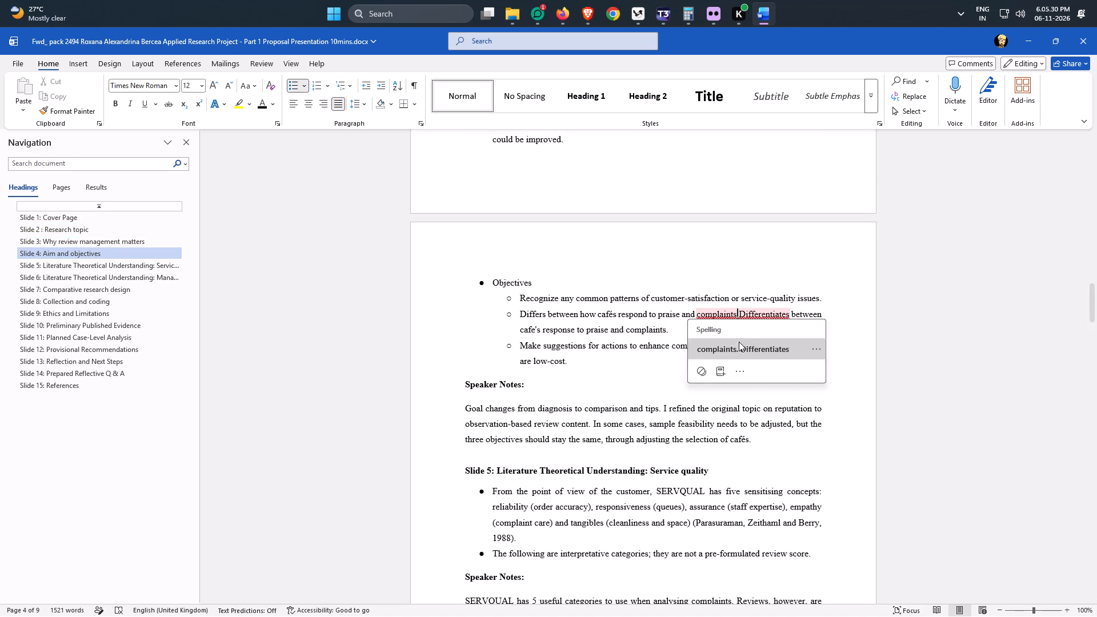
key(ctrl+BackSpace)
key(ctrl+BackSpace)
key(ctrl+BackSpace)
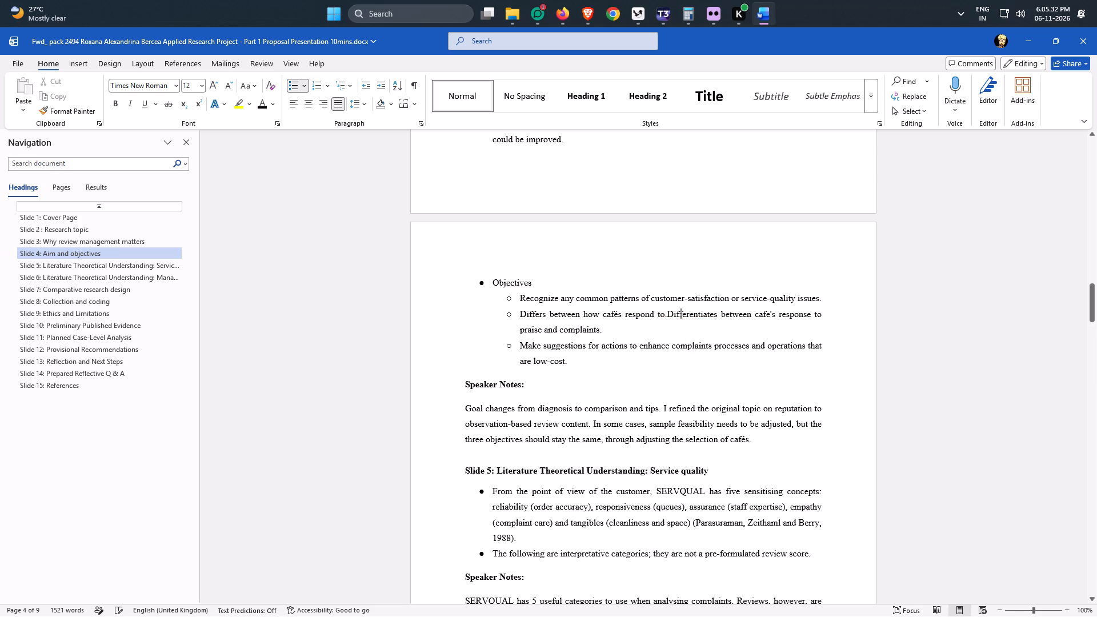
key(ctrl+BackSpace)
key(ctrl+BackSpace)
key(ctrl+BackSpace)
key(ctrl+BackSpace)
key(ctrl+BackSpace)
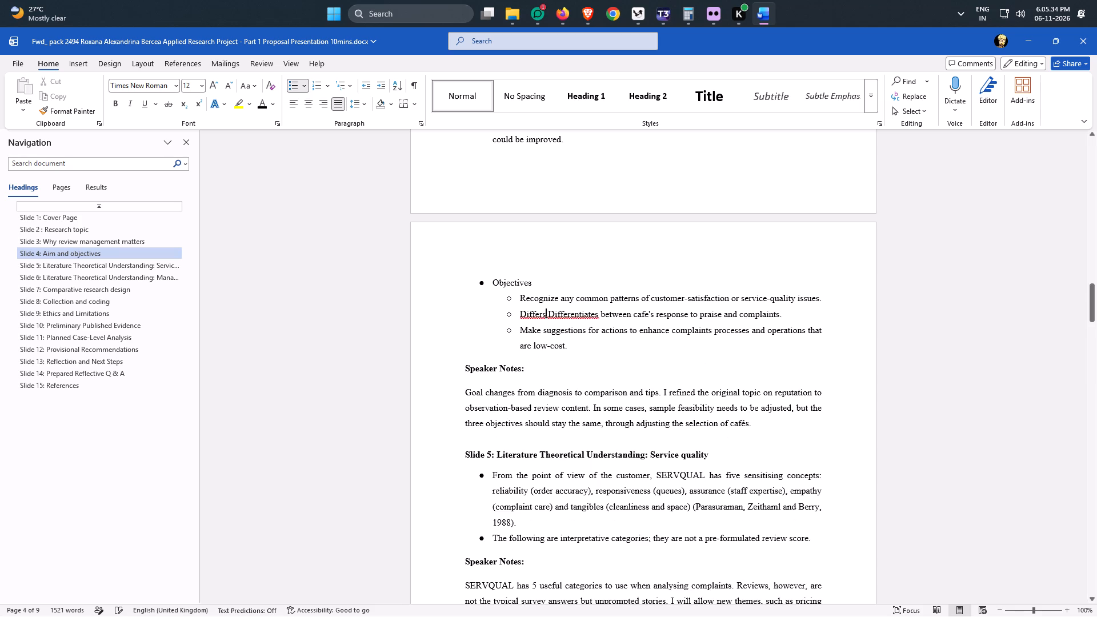
key(BackSpace)
key(BackSpace)
key(BackSpace)
key(BackSpace)
key(BackSpace)
key(Page_Down)
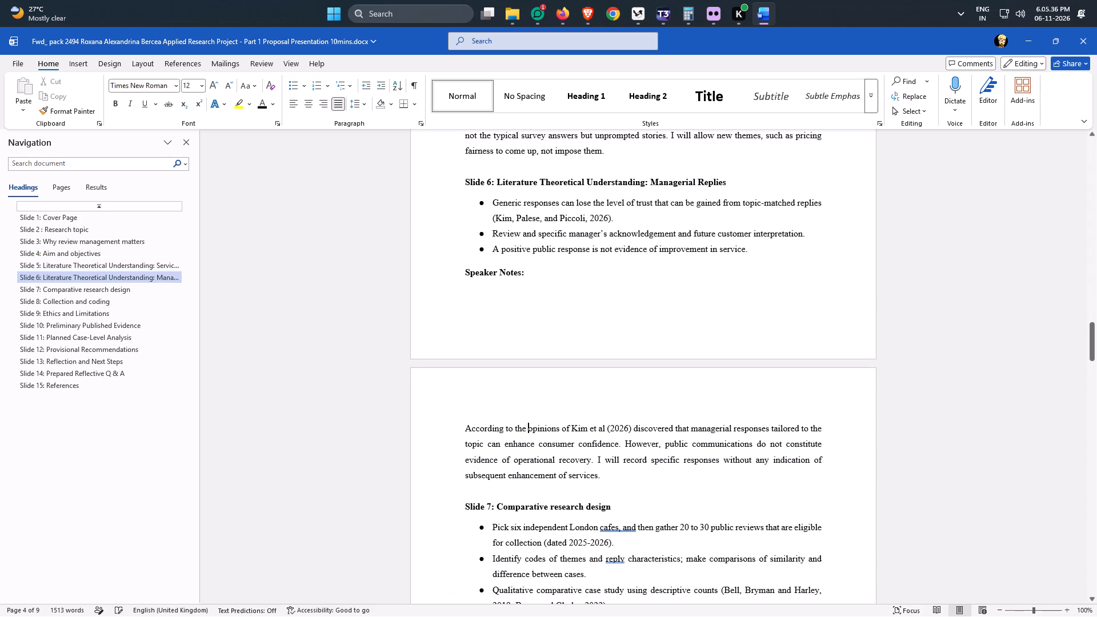
key(Page_Up)
middle_drag(705, 368, 700, 305)
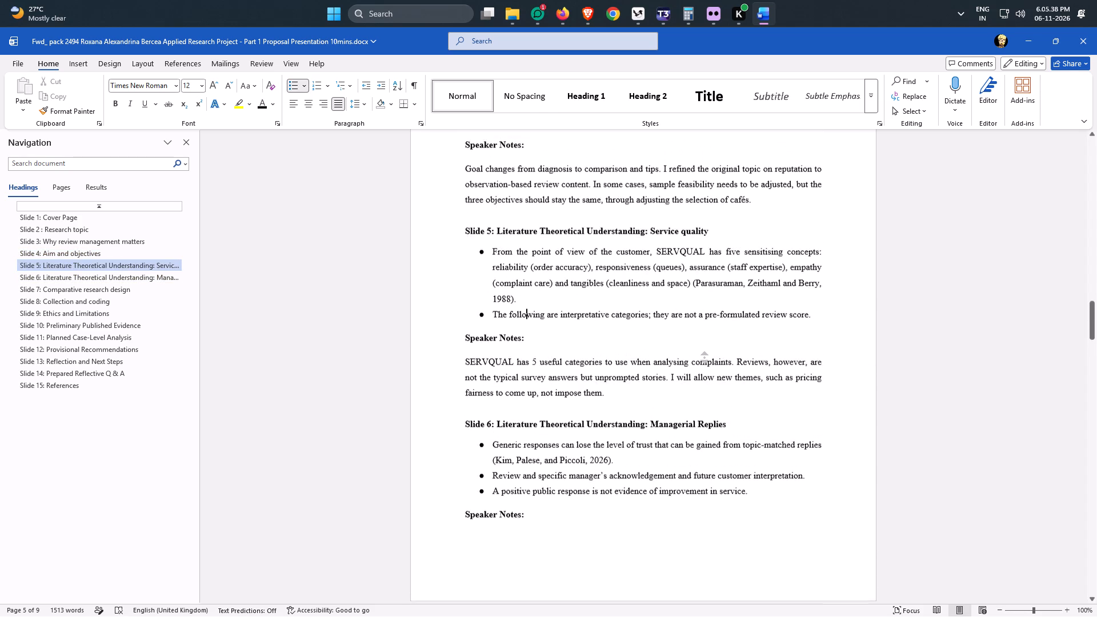
middle_drag(700, 305, 698, 279)
click(531, 344)
key(BackSpace)
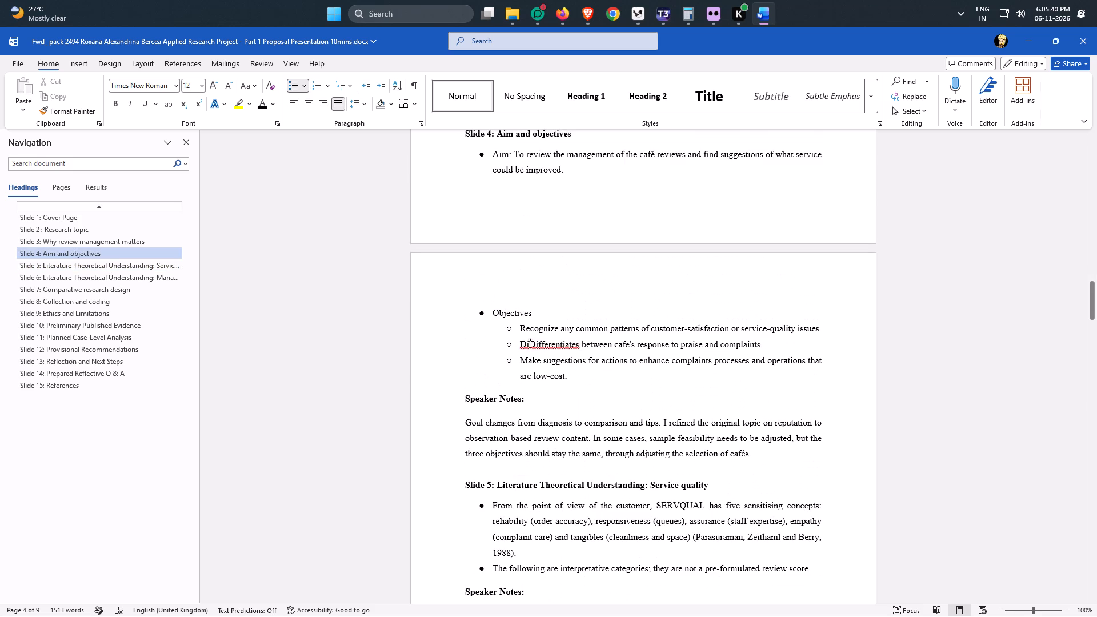
key(BackSpace)
key(BackSpace)
Accept the grammar suggestions in Slide 7's bullets, giving "cafes and" and "reply to".
middle_drag(562, 350, 574, 422)
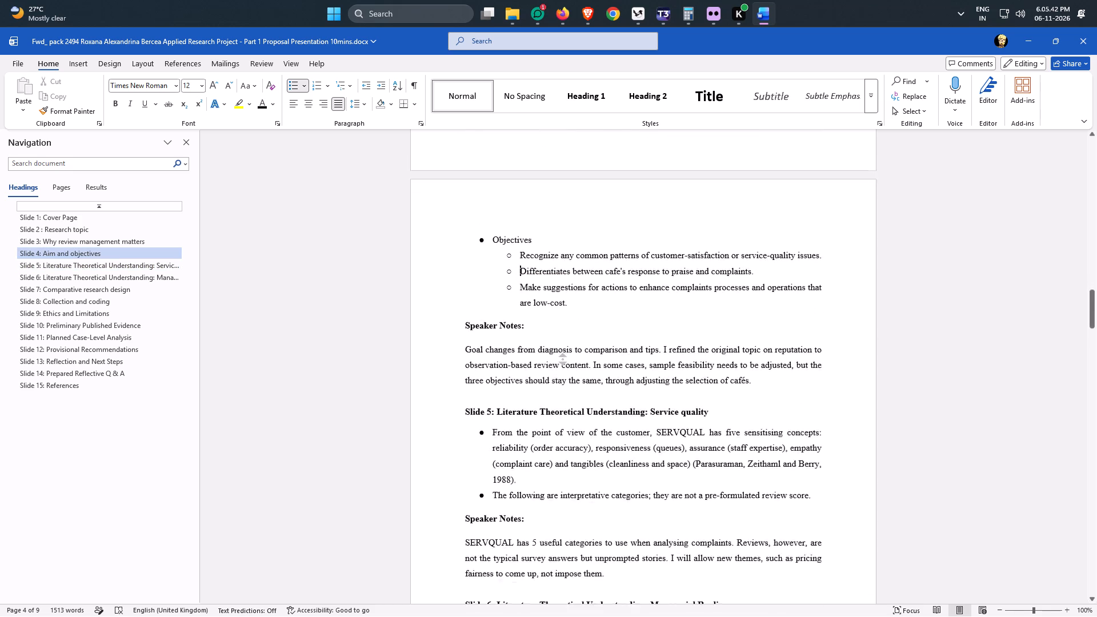
middle_drag(574, 422, 574, 437)
scroll(610, 282, down, 1)
middle_drag(610, 282, 610, 330)
middle_drag(613, 273, 610, 350)
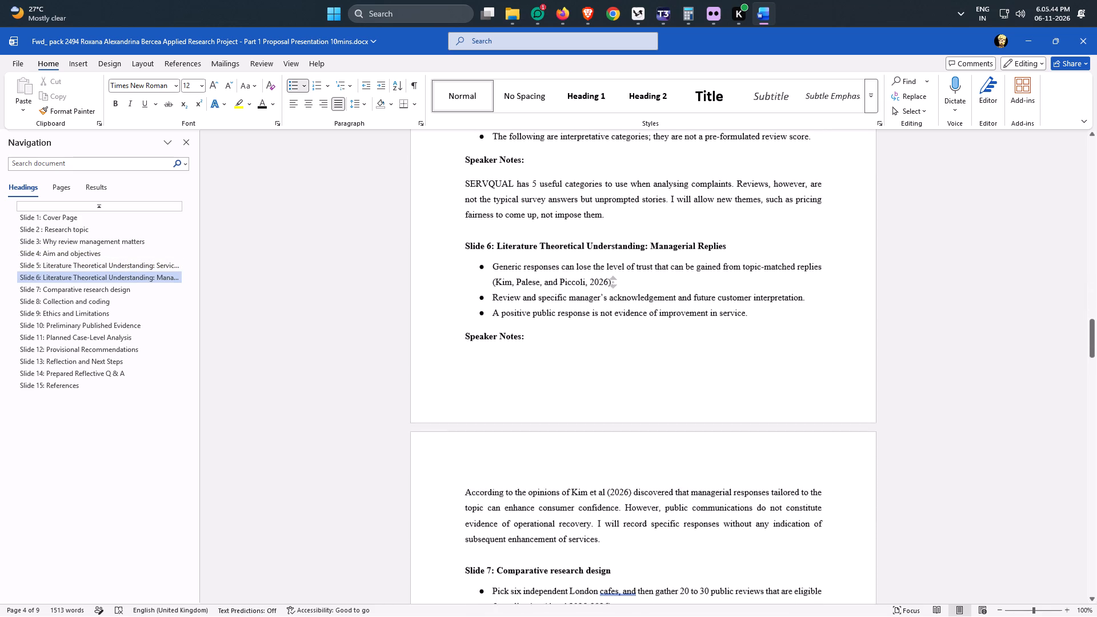
middle_drag(610, 350, 609, 351)
middle_drag(627, 273, 620, 346)
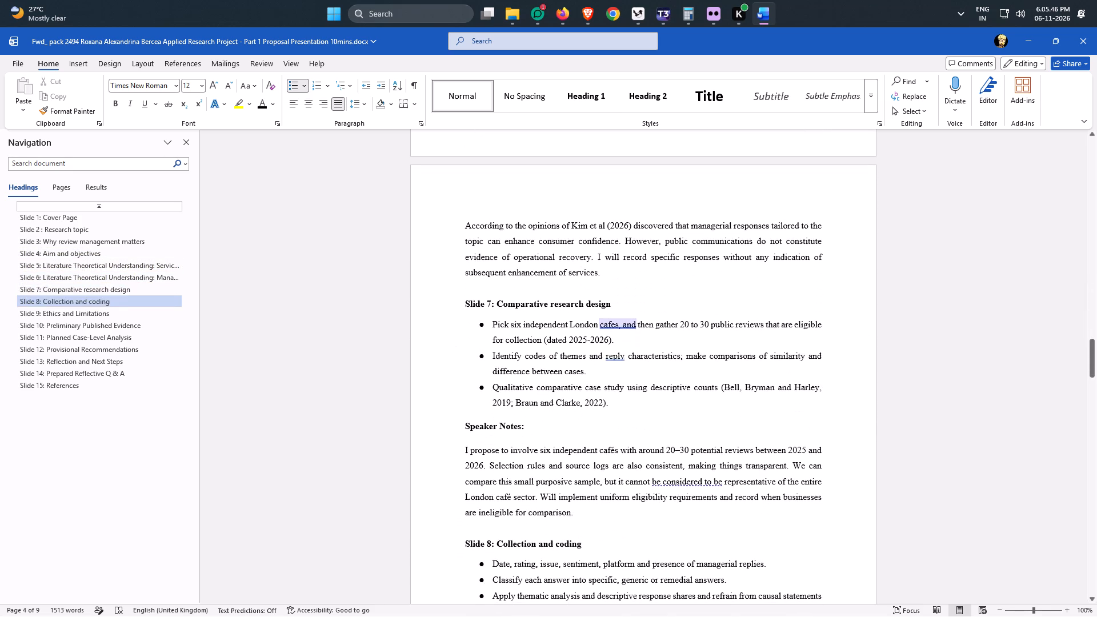
click(627, 321)
click(635, 372)
click(616, 360)
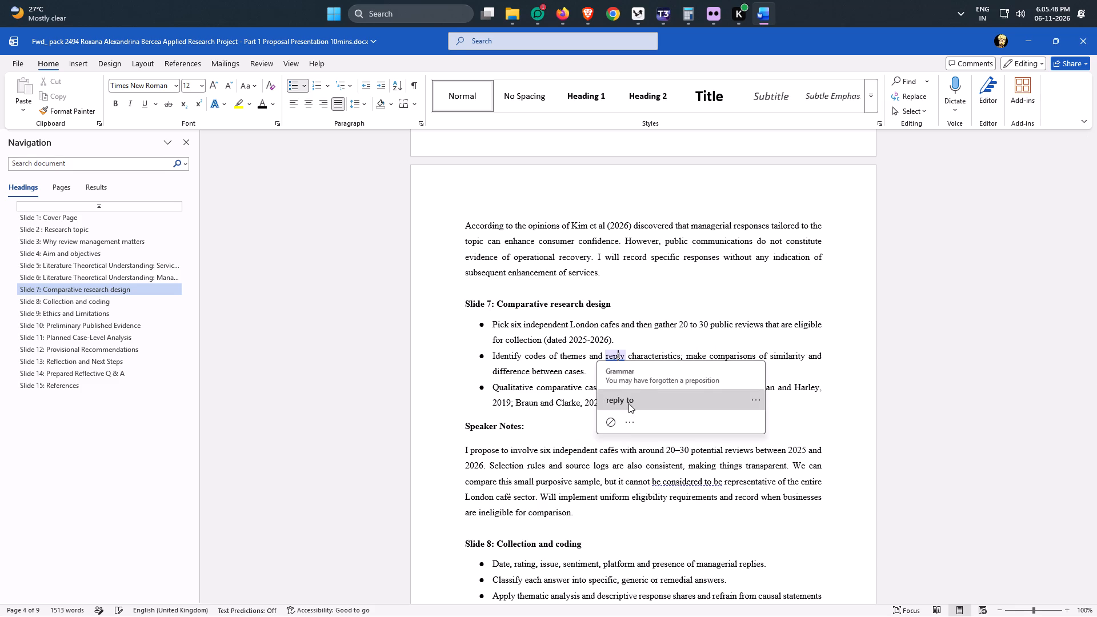
click(628, 403)
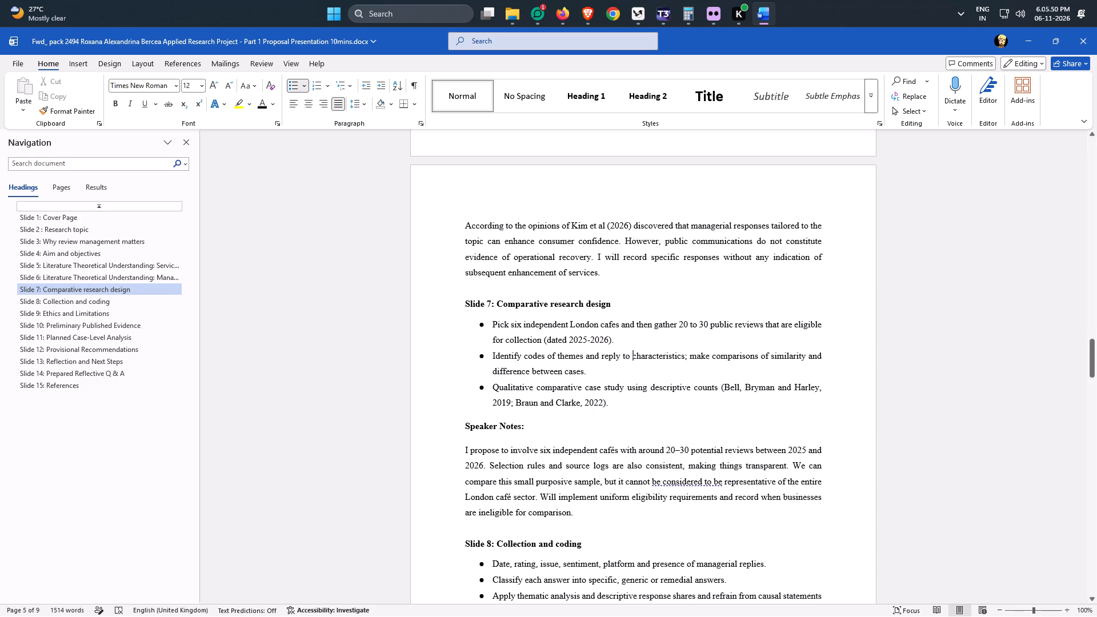
Accept the comma suggestions in Slide 8's speaker notes, giving "themes," and "data,".
middle_drag(622, 320, 618, 372)
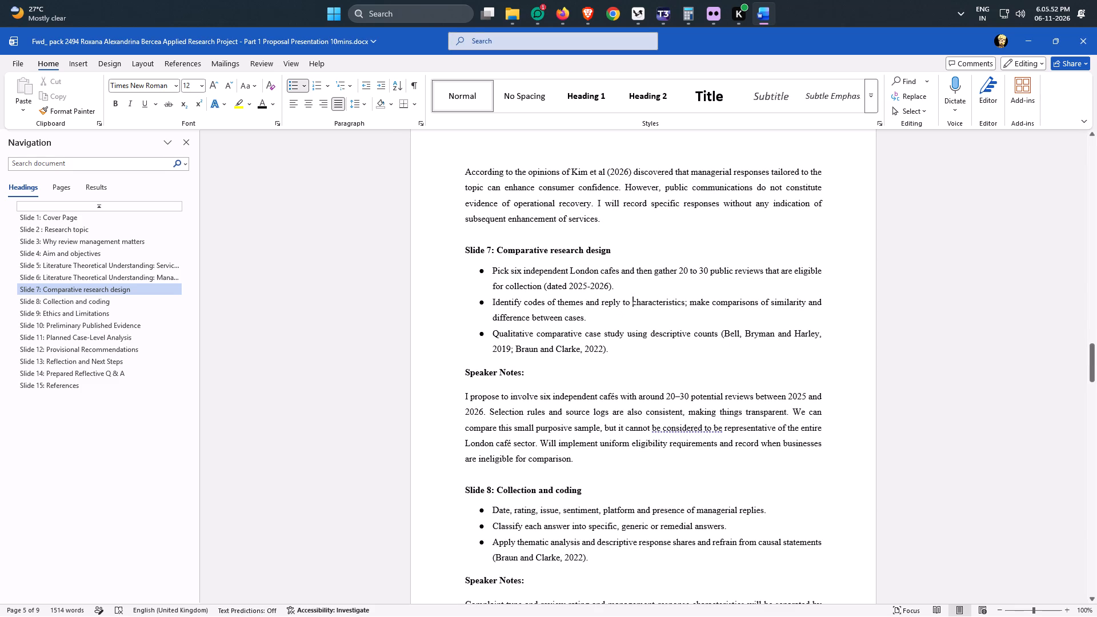
middle_drag(640, 333, 637, 380)
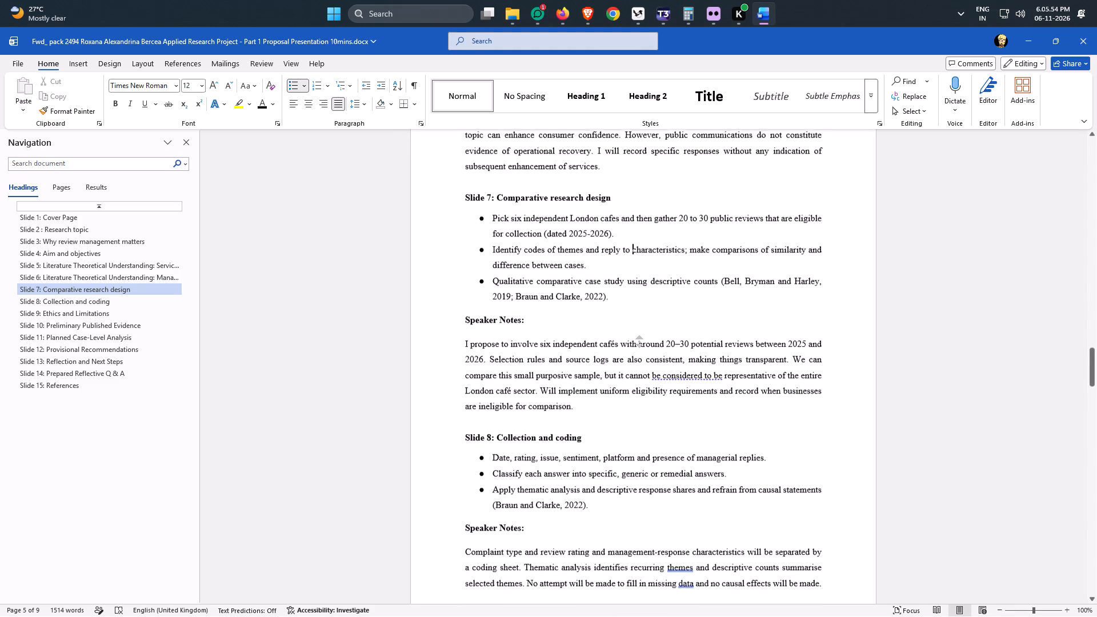
middle_drag(637, 380, 637, 384)
middle_drag(648, 315, 644, 388)
click(672, 379)
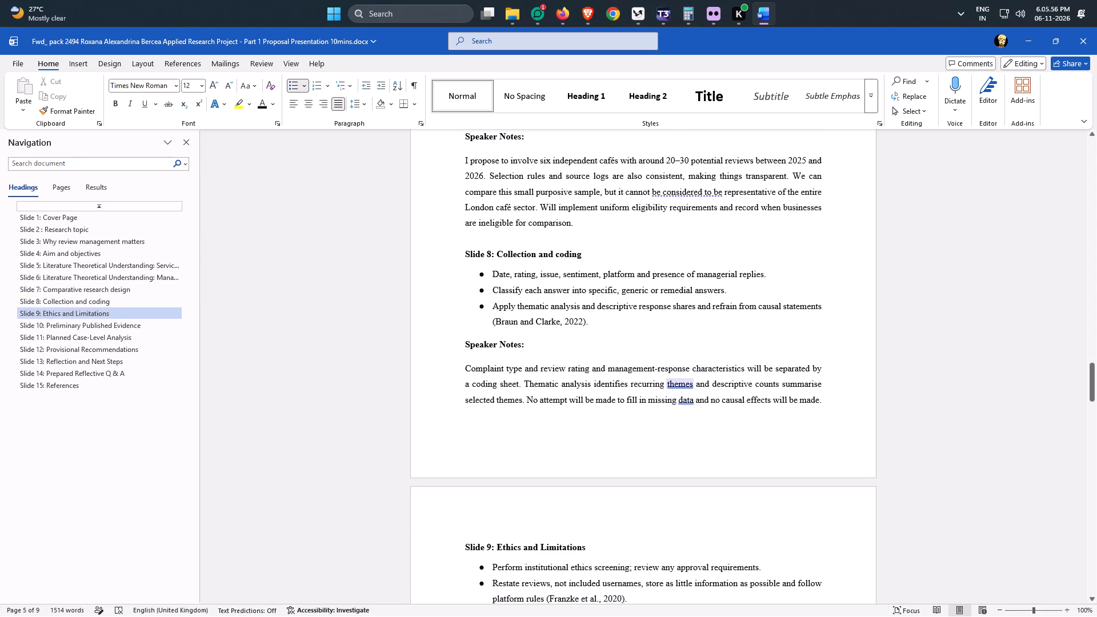
click(680, 430)
click(686, 401)
click(698, 439)
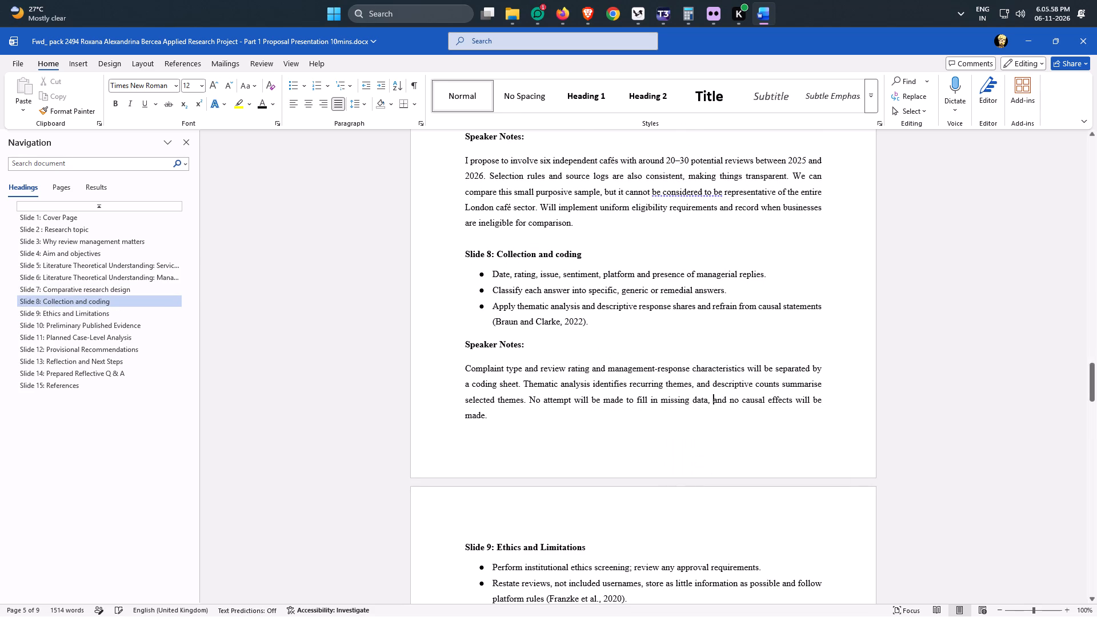
Accept the grammar suggestion "deserve" in Slide 10's speaker notes.
middle_drag(638, 336, 620, 421)
middle_drag(611, 334, 611, 410)
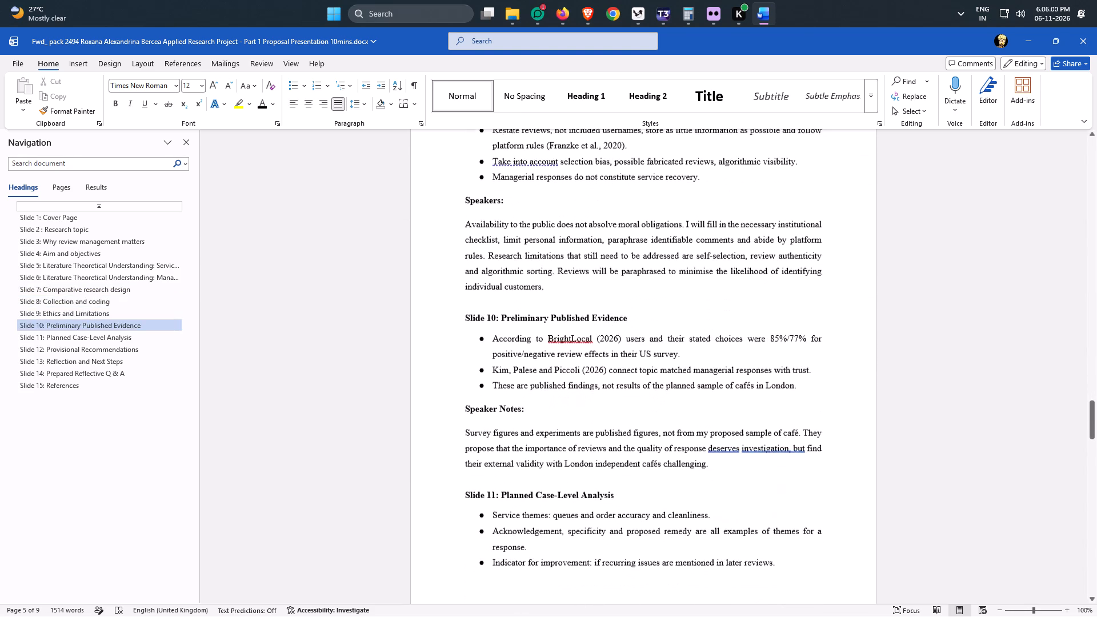
middle_drag(642, 334, 642, 386)
click(714, 418)
click(722, 427)
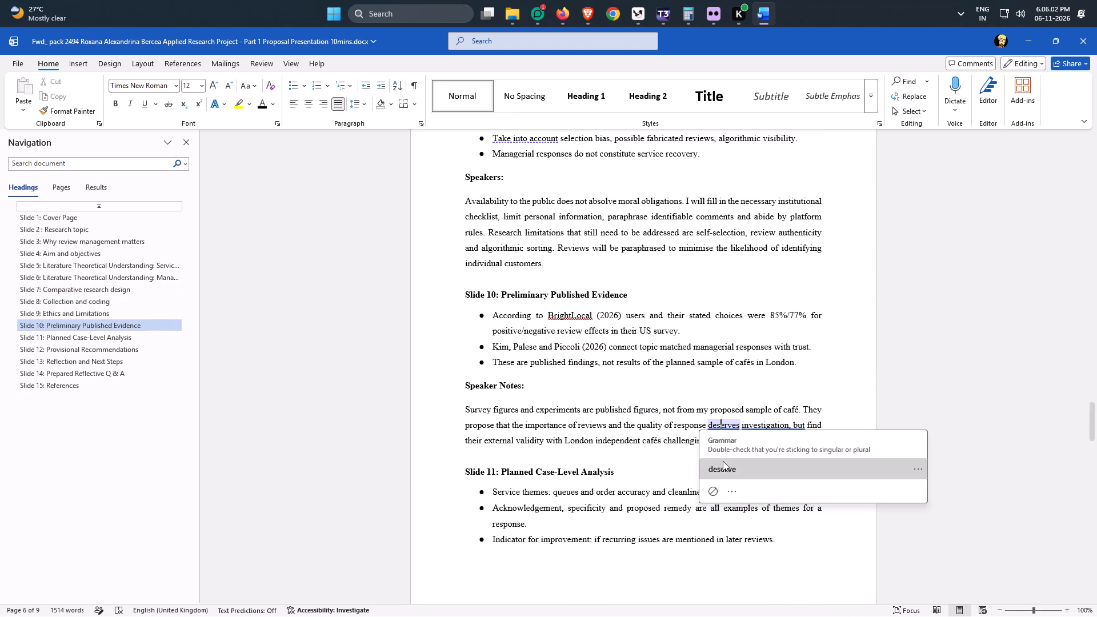
click(724, 474)
click(774, 422)
Accept the comma suggestion after "proposal" in Slide 13's speaker notes.
middle_drag(643, 368, 635, 458)
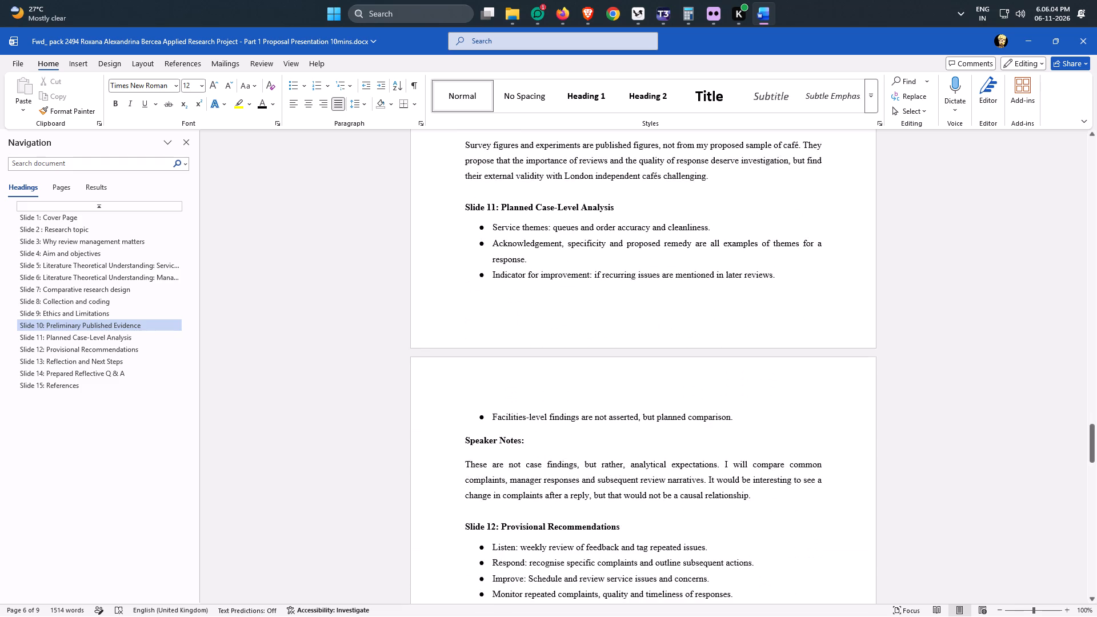
middle_drag(635, 347, 619, 434)
middle_drag(630, 334, 622, 428)
middle_drag(646, 322, 642, 392)
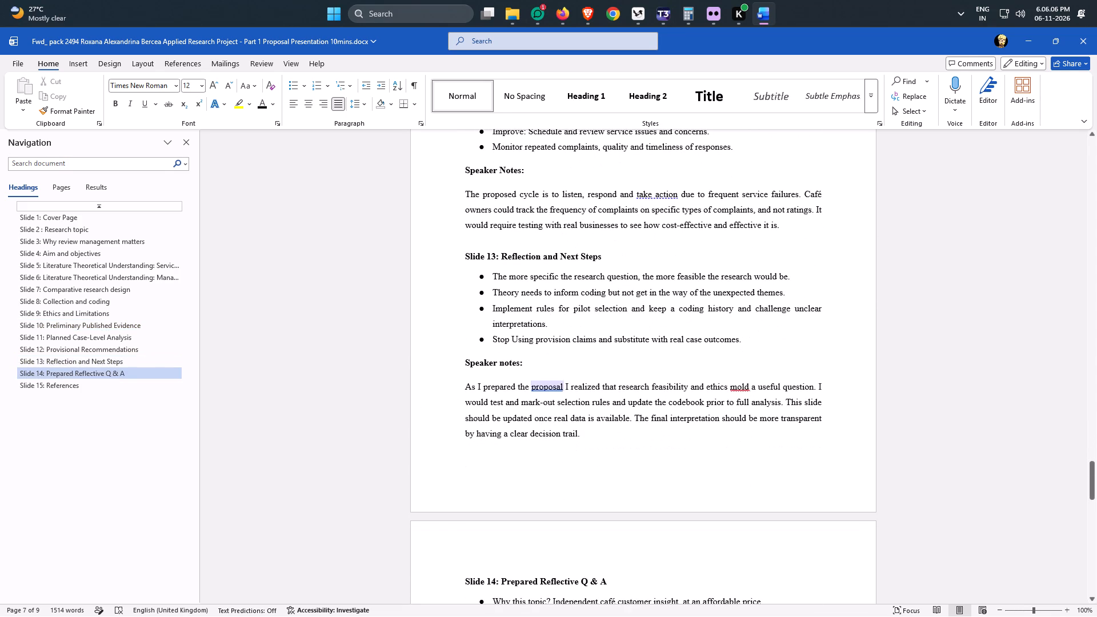
click(555, 383)
click(564, 433)
Replace the word "mold" with "present" in Slide 13's speaker notes.
click(740, 384)
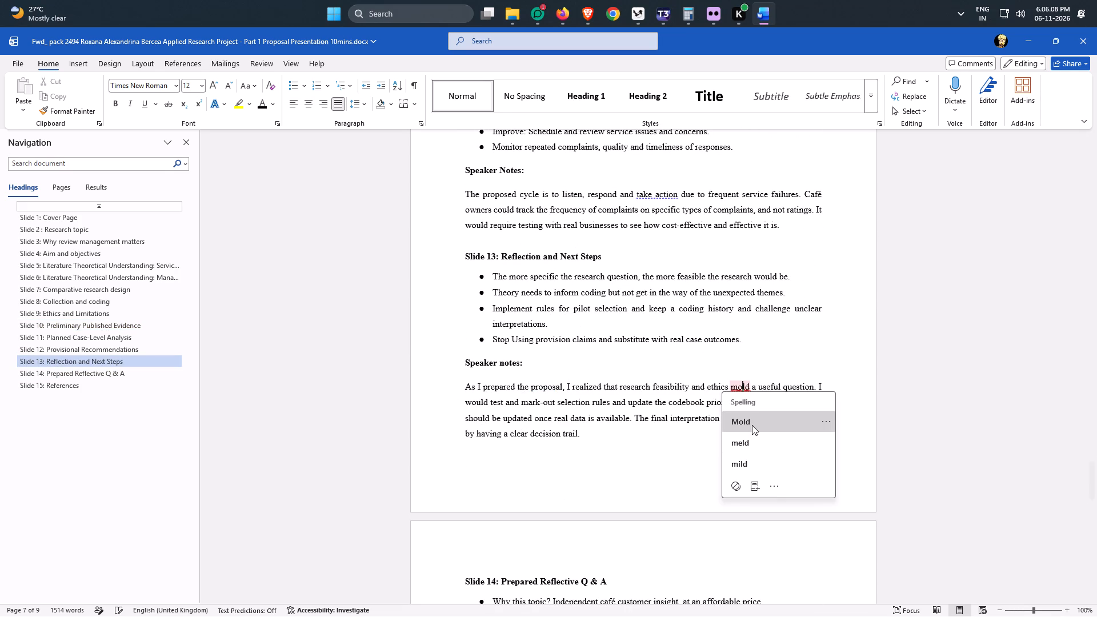
click(675, 403)
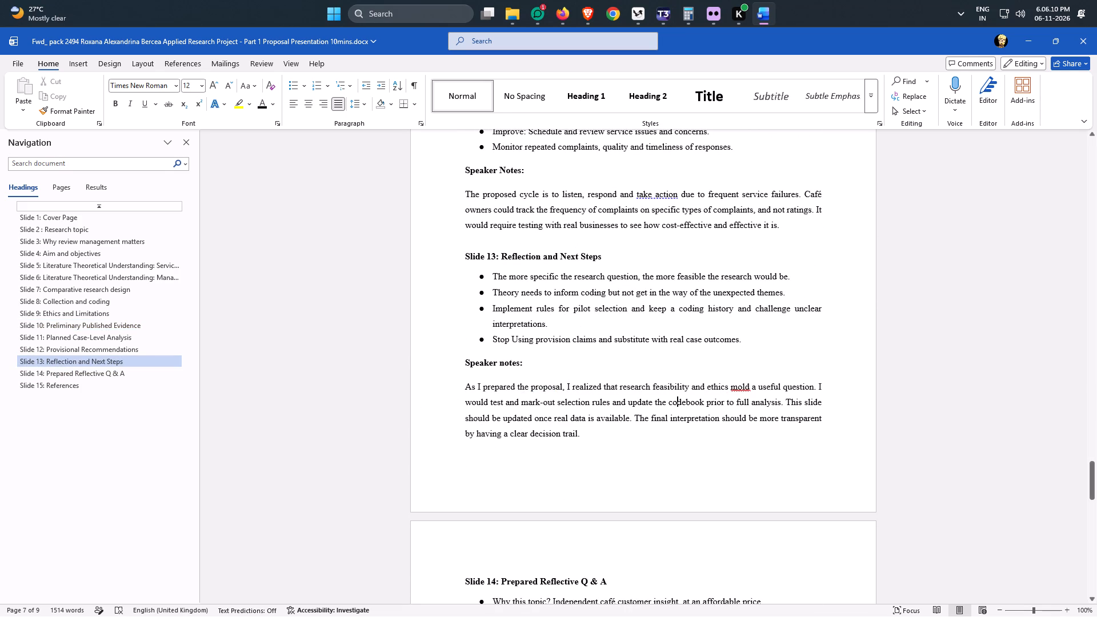
click(731, 386)
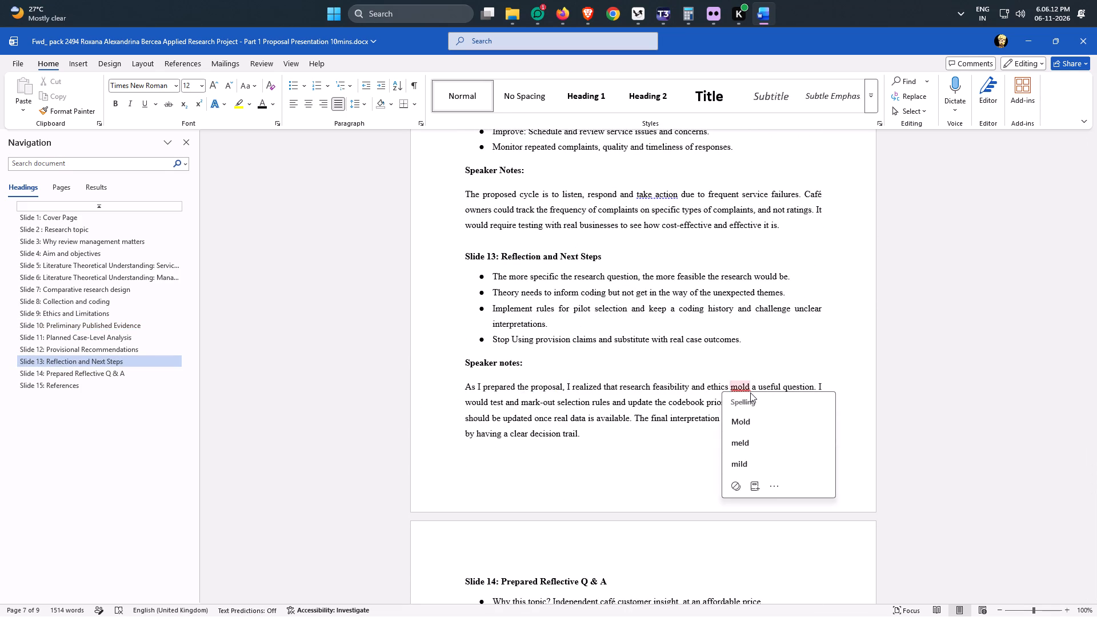
shift+click(750, 387)
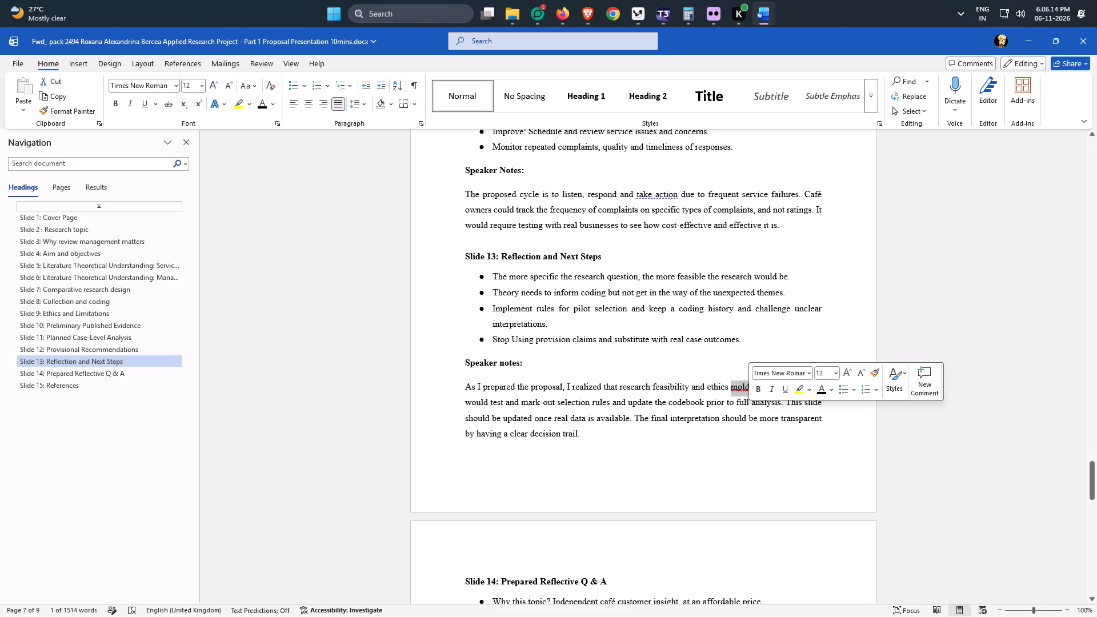
key(BackSpace)
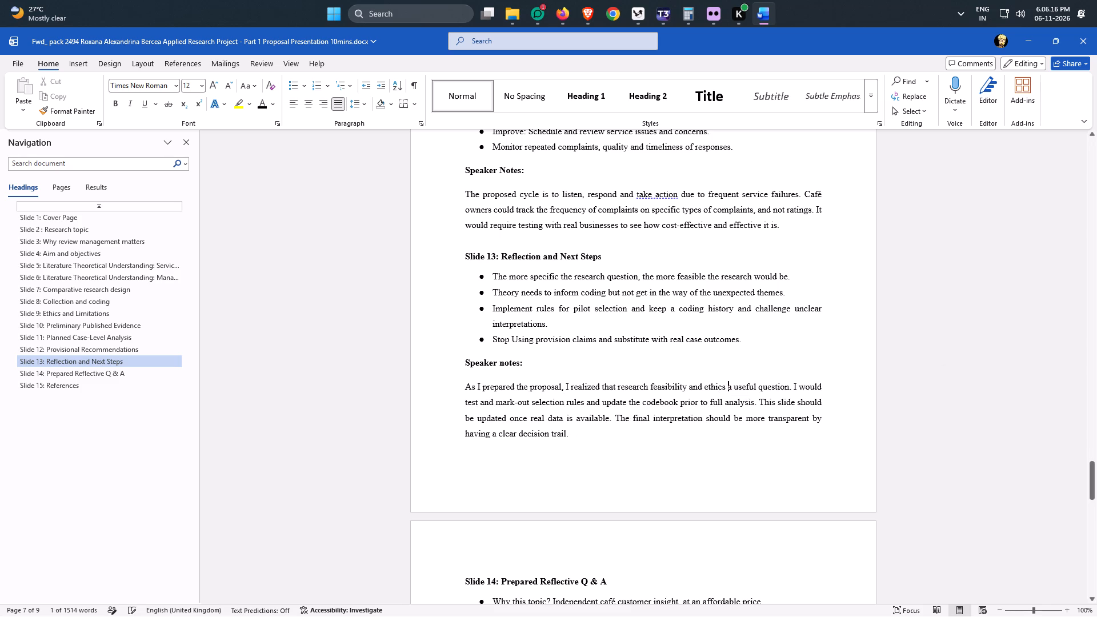
text(prse)
key(BackSpace)
key(BackSpace)
text(sent)
key(space)
click(579, 402)
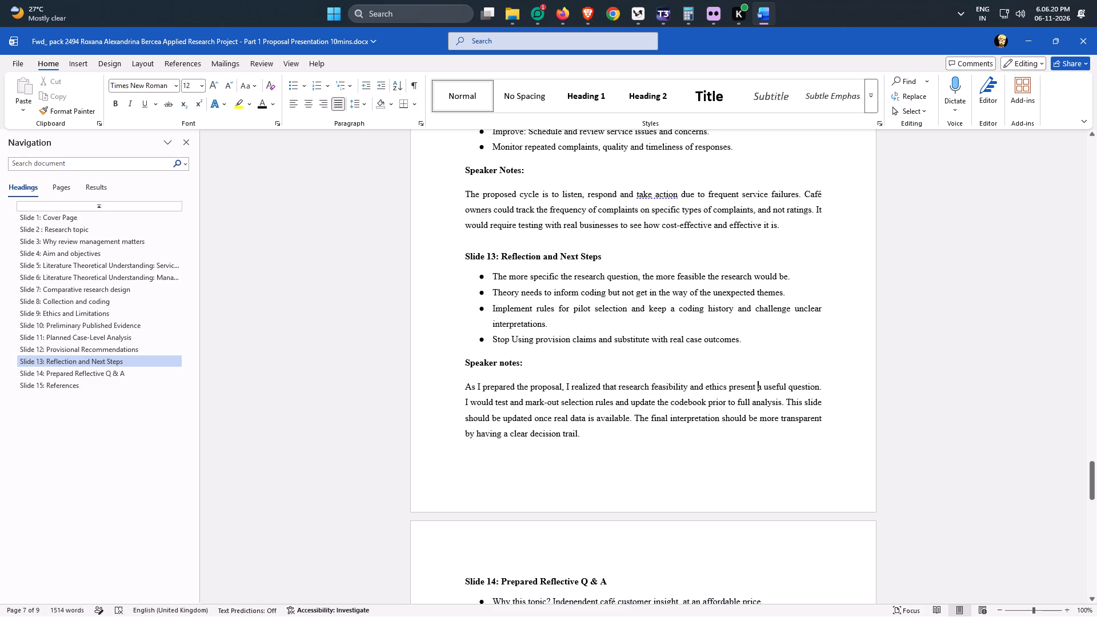
Italicise every "et al" in the document with a Replace All, and close the Navigation pane.
middle_drag(559, 351, 539, 452)
middle_drag(564, 311, 562, 391)
middle_drag(574, 348, 574, 354)
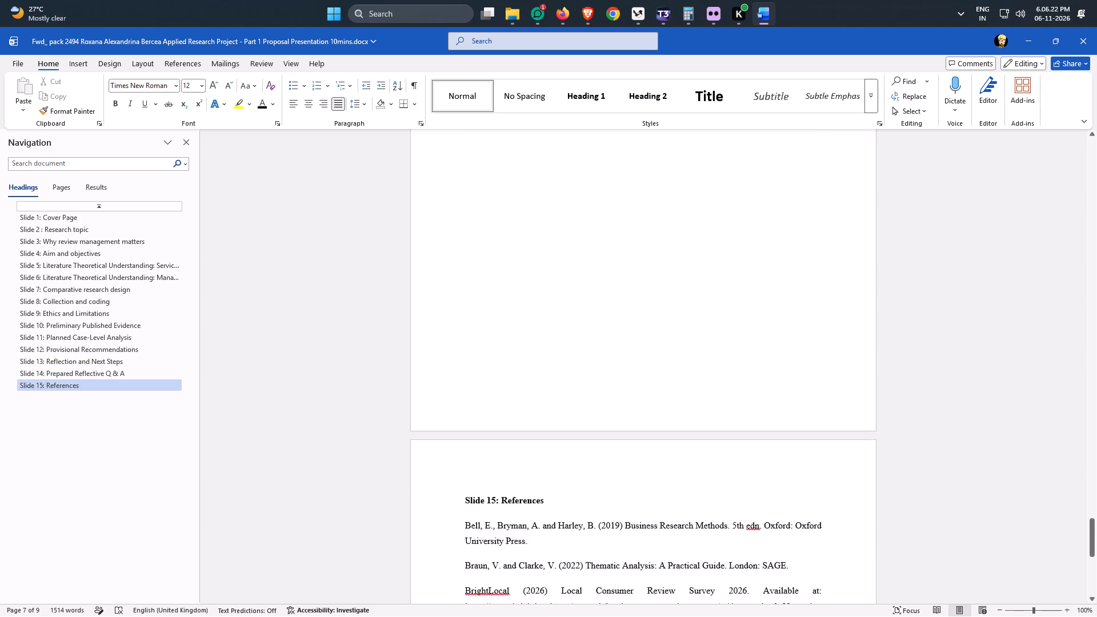
middle_drag(574, 354, 563, 426)
middle_drag(558, 383, 555, 447)
click(557, 434)
key(ctrl+f)
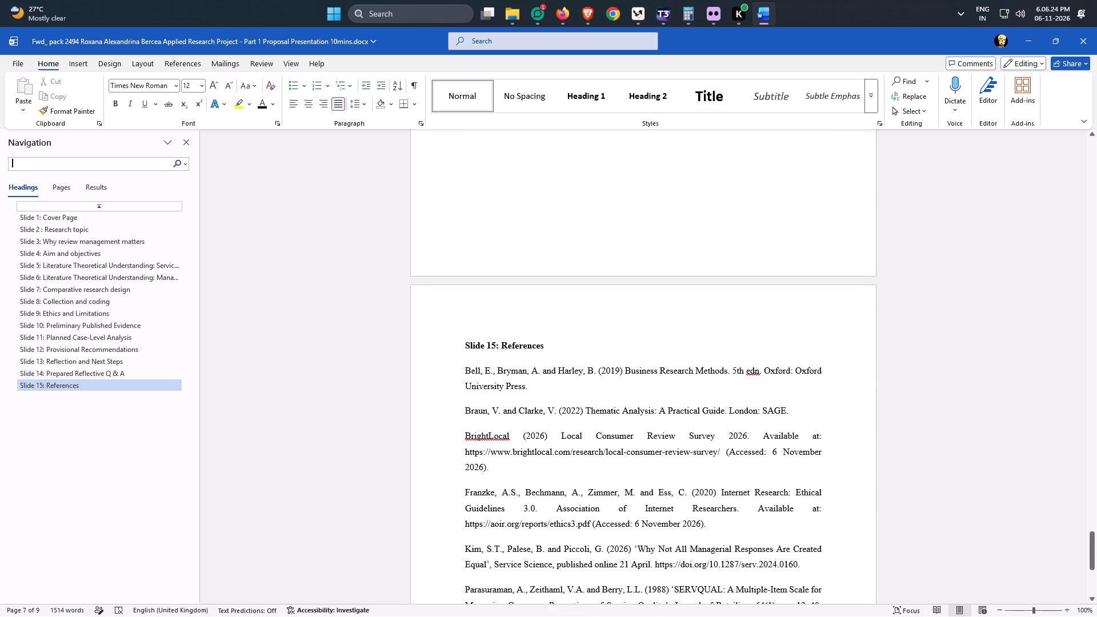
text(et al)
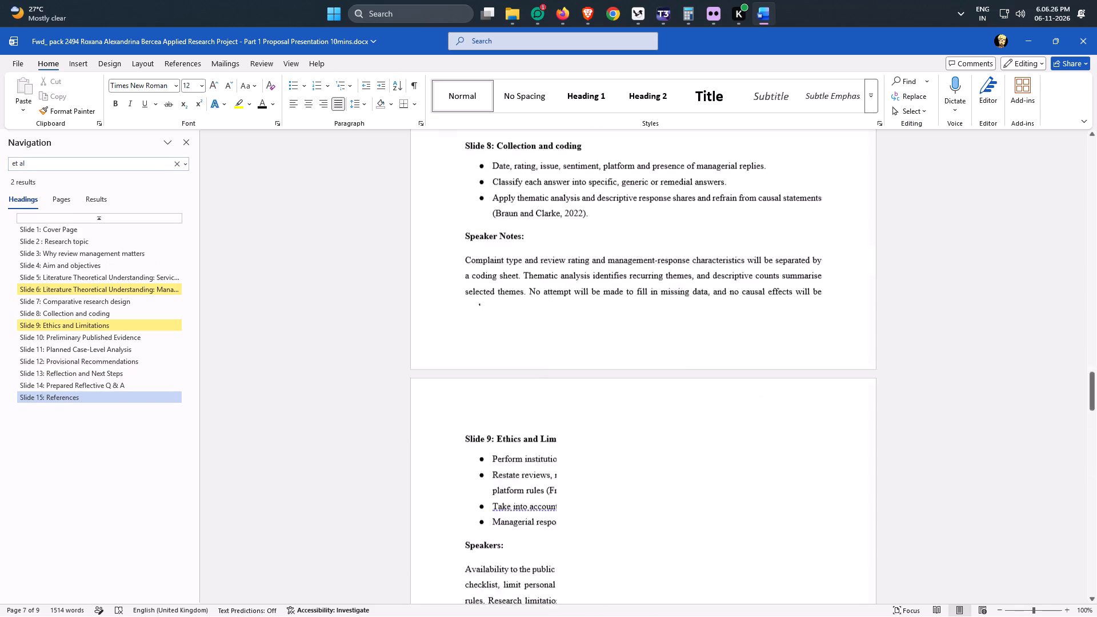
click(95, 200)
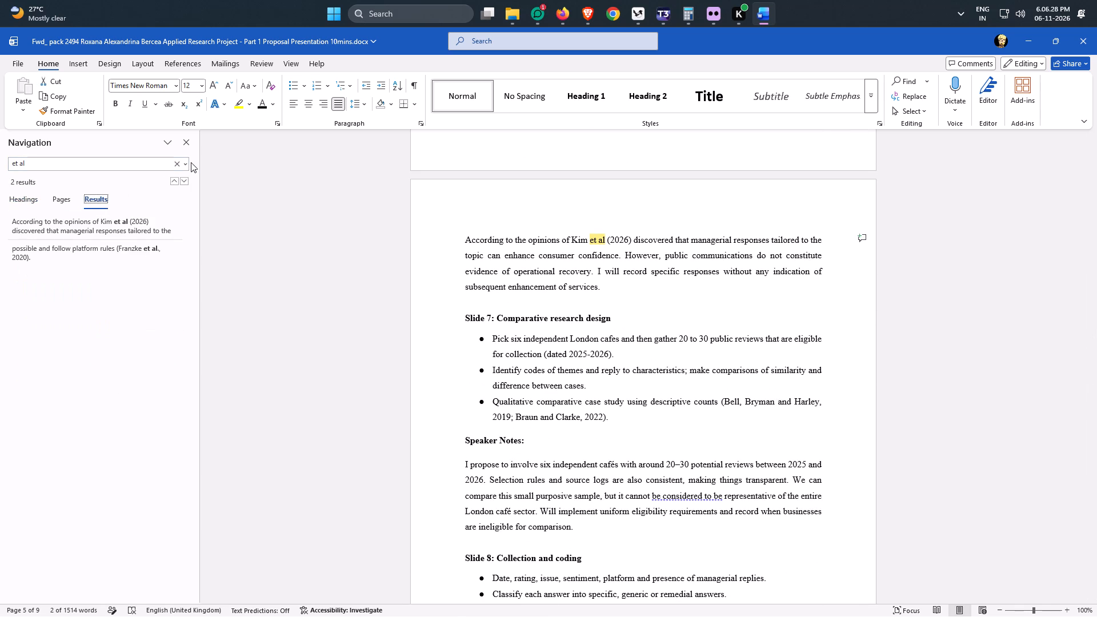
click(187, 162)
click(206, 213)
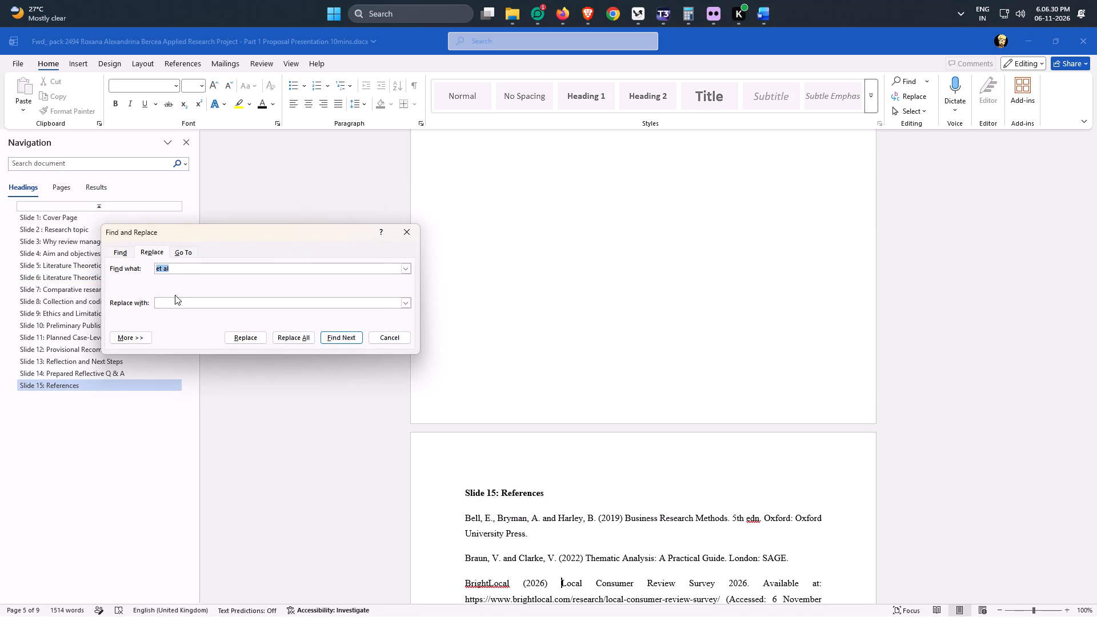
click(186, 305)
text(et al)
key(ctrl+a)
key(ctrl+i)
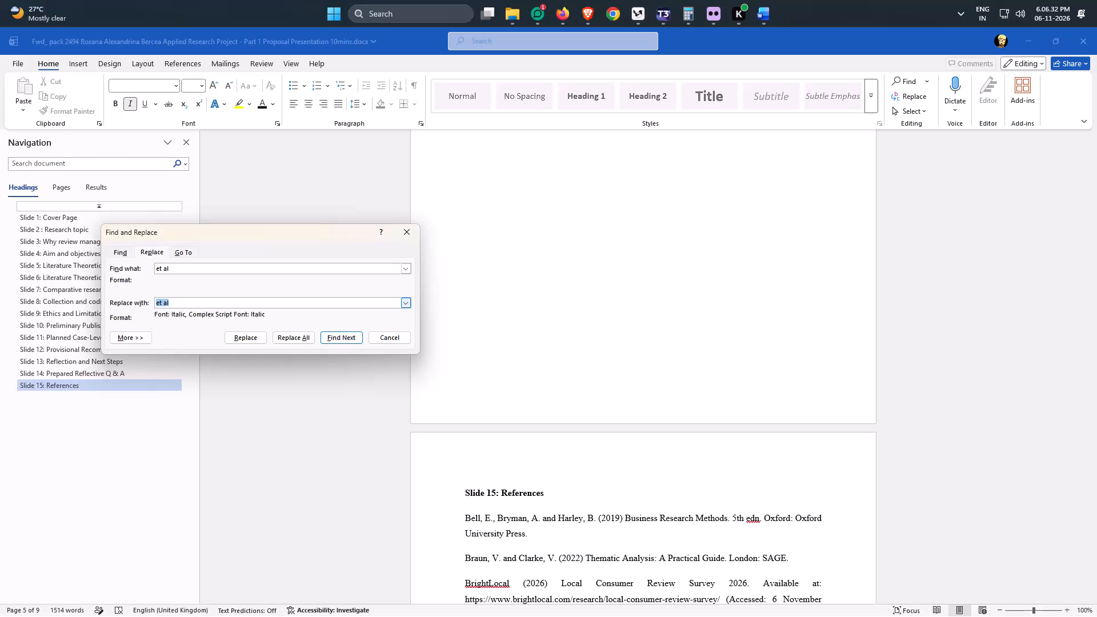
click(293, 345)
click(294, 337)
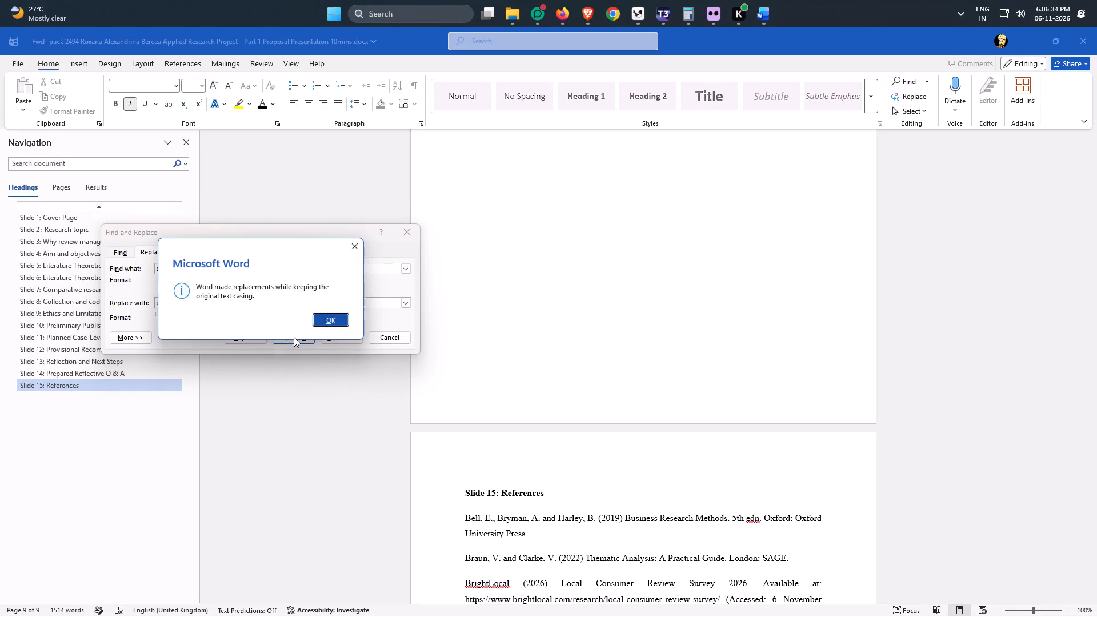
click(328, 314)
click(407, 232)
click(181, 142)
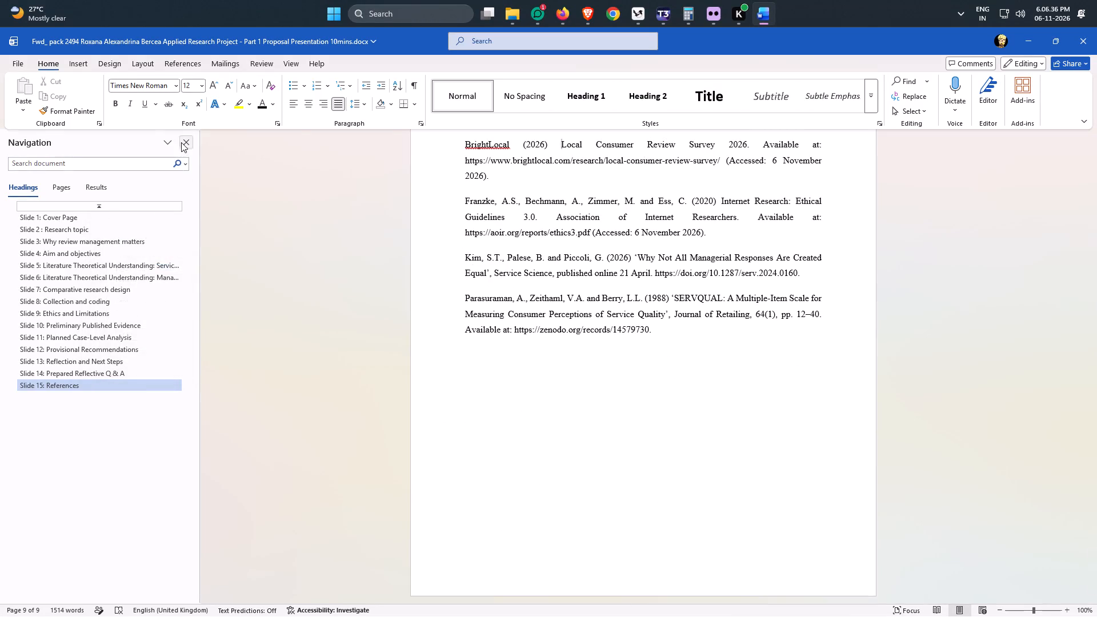
Review the reference list under Slide 15 and the layout of the document's last pages.
middle_drag(387, 386, 390, 327)
scroll(460, 367, down, 1)
scroll(460, 367, up, 1)
scroll(460, 367, down, 1)
middle_drag(460, 367, 465, 334)
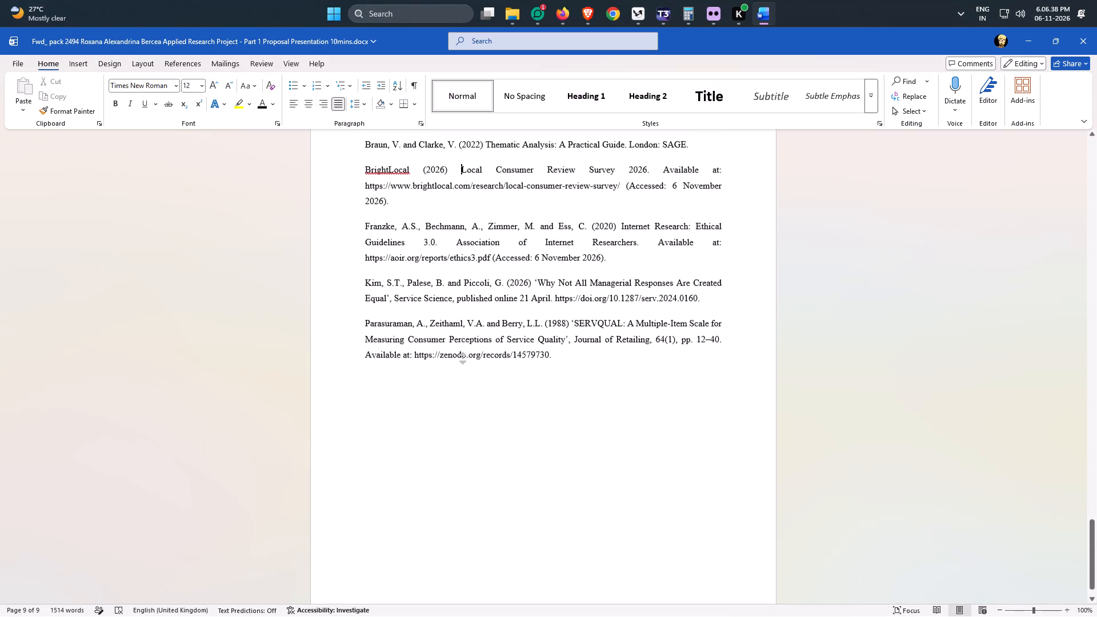
middle_drag(465, 334, 465, 331)
scroll(463, 330, down, 1)
middle_drag(462, 330, 462, 255)
middle_drag(490, 393, 491, 355)
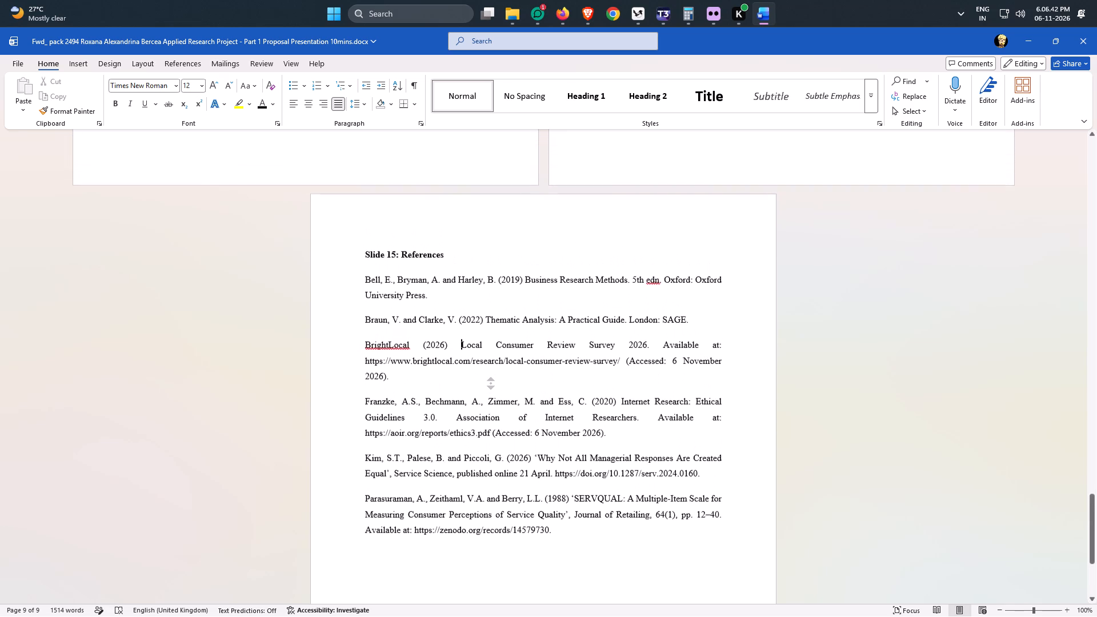
Check the pages from the references back to the cover page and save the document.
middle_drag(491, 355, 493, 298)
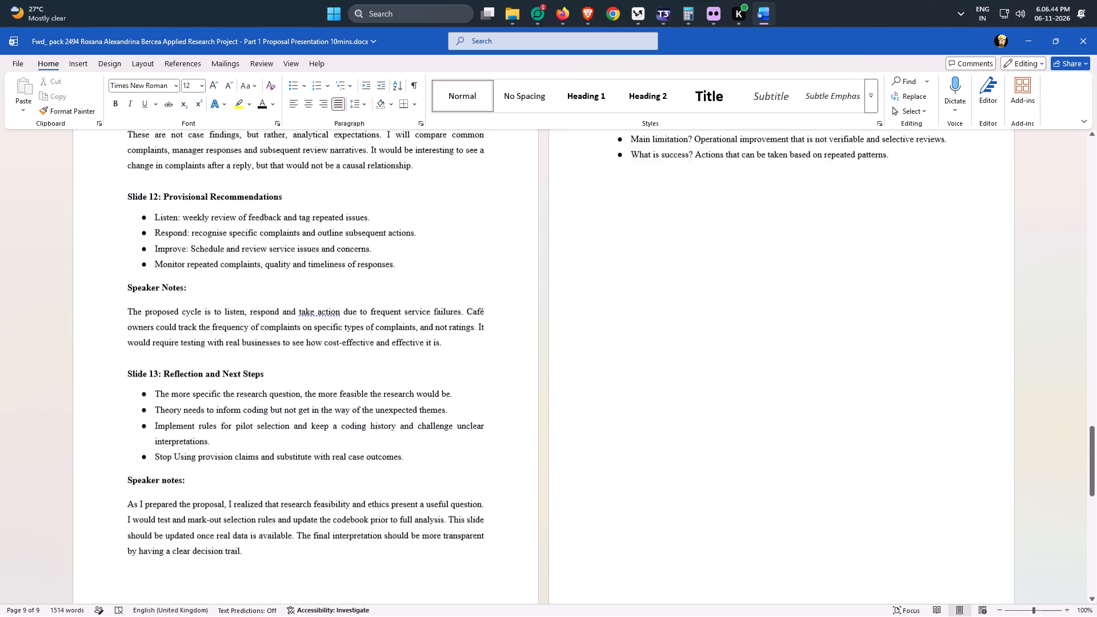
click(337, 344)
key(ctrl+s)
middle_drag(397, 461, 397, 334)
middle_drag(374, 412, 373, 289)
middle_drag(359, 415, 379, 314)
middle_drag(370, 436, 387, 344)
middle_drag(369, 456, 388, 354)
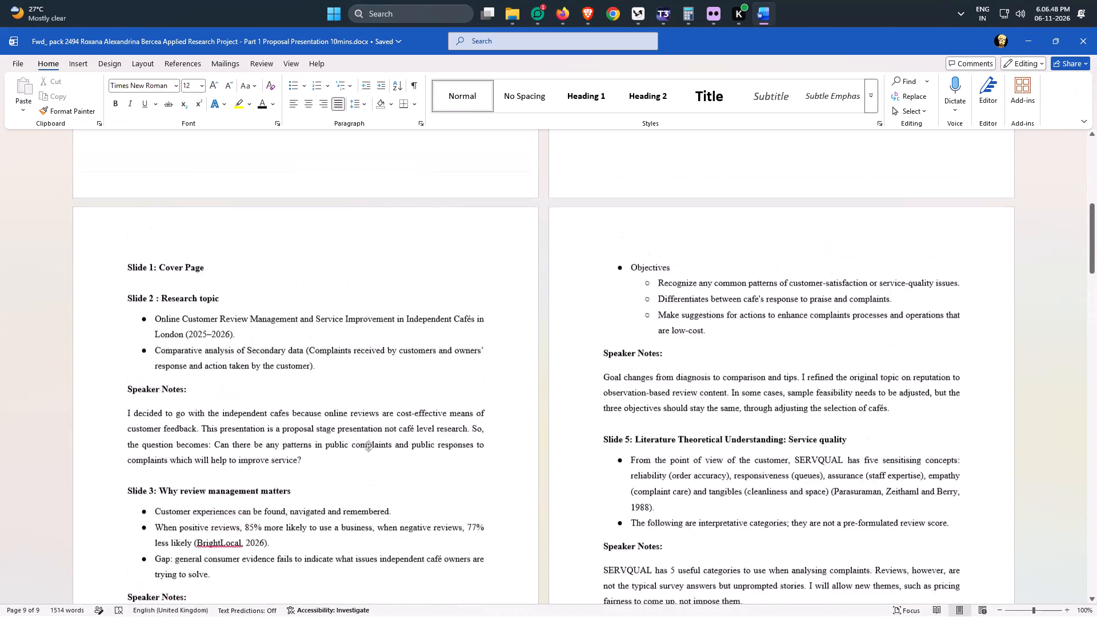
middle_drag(388, 354, 388, 346)
middle_drag(391, 463, 393, 370)
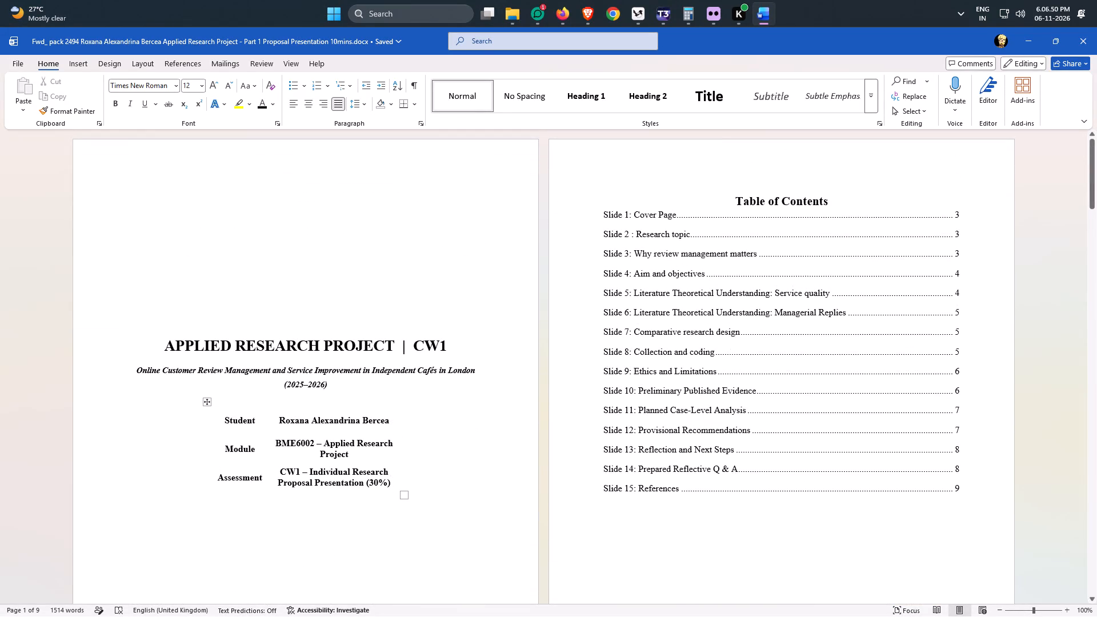
key(ctrl+s)
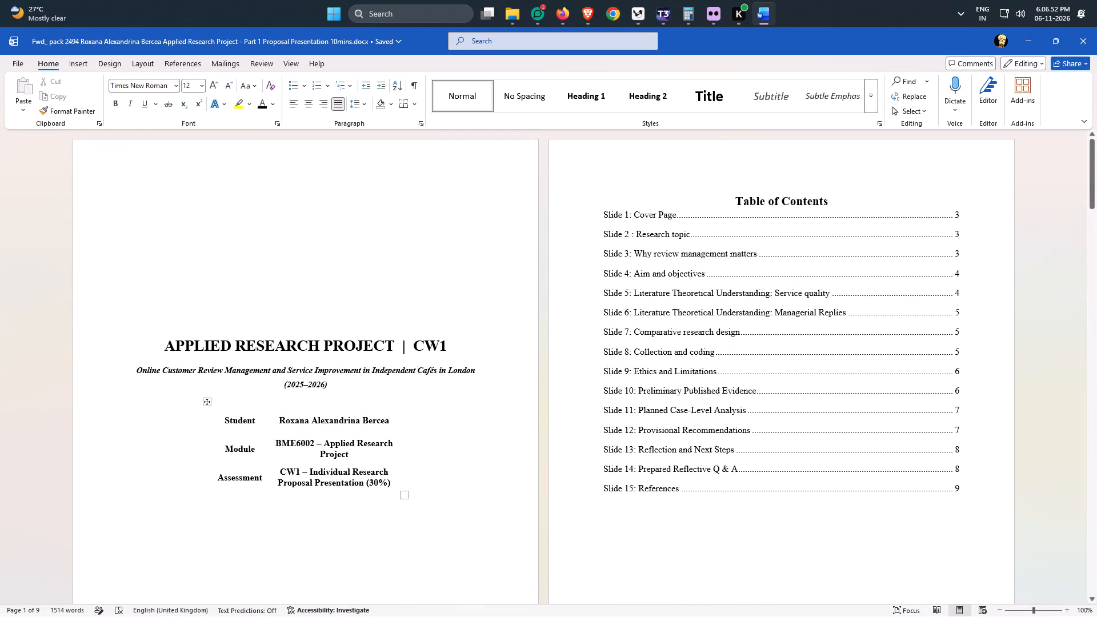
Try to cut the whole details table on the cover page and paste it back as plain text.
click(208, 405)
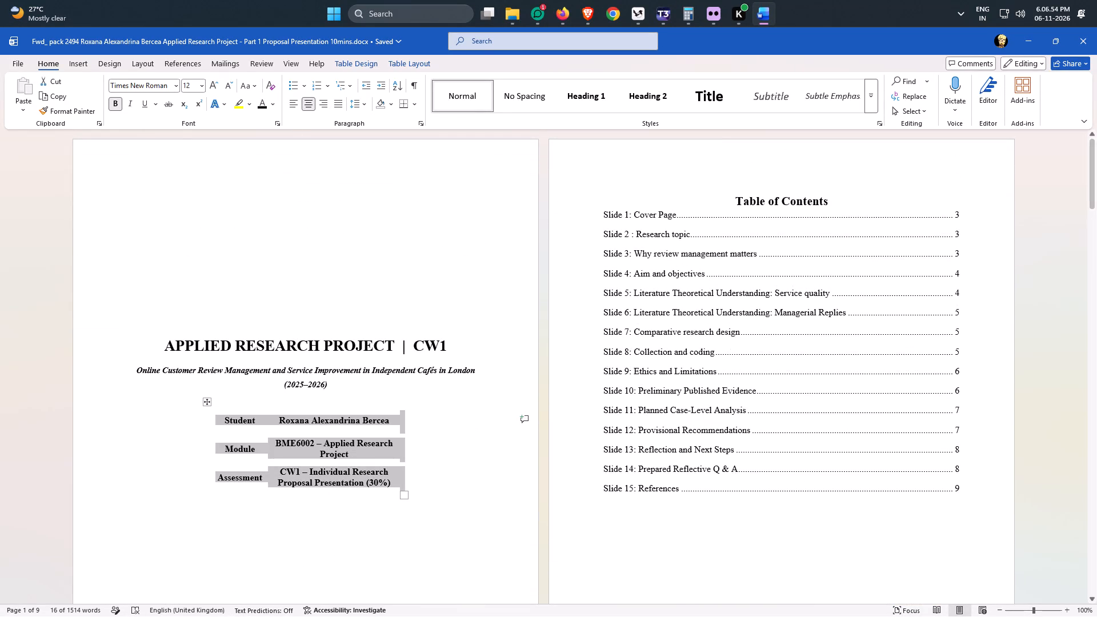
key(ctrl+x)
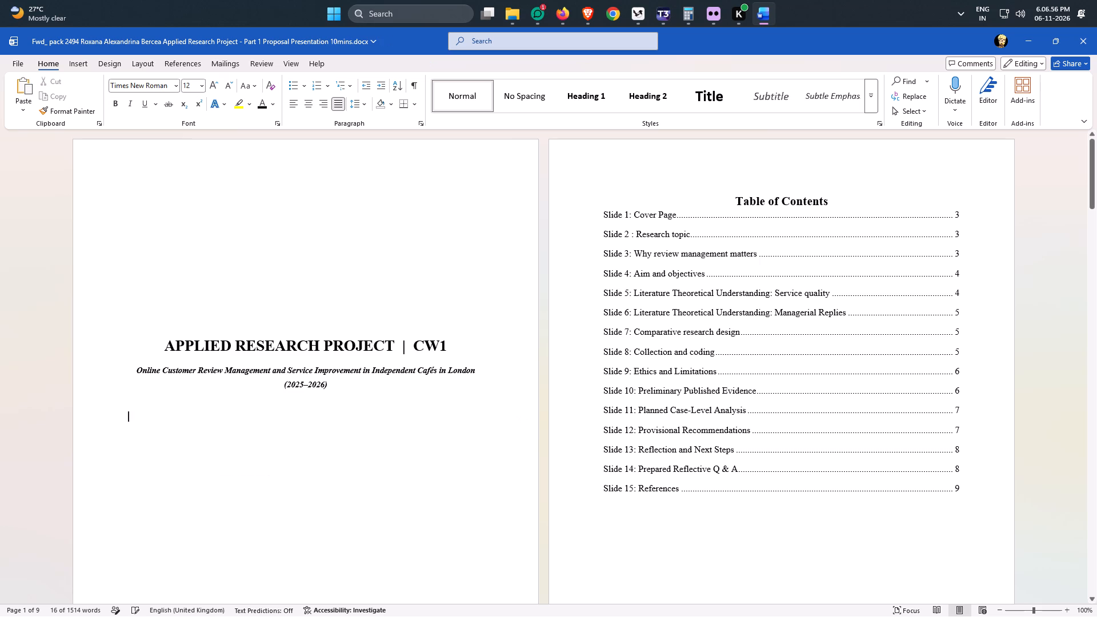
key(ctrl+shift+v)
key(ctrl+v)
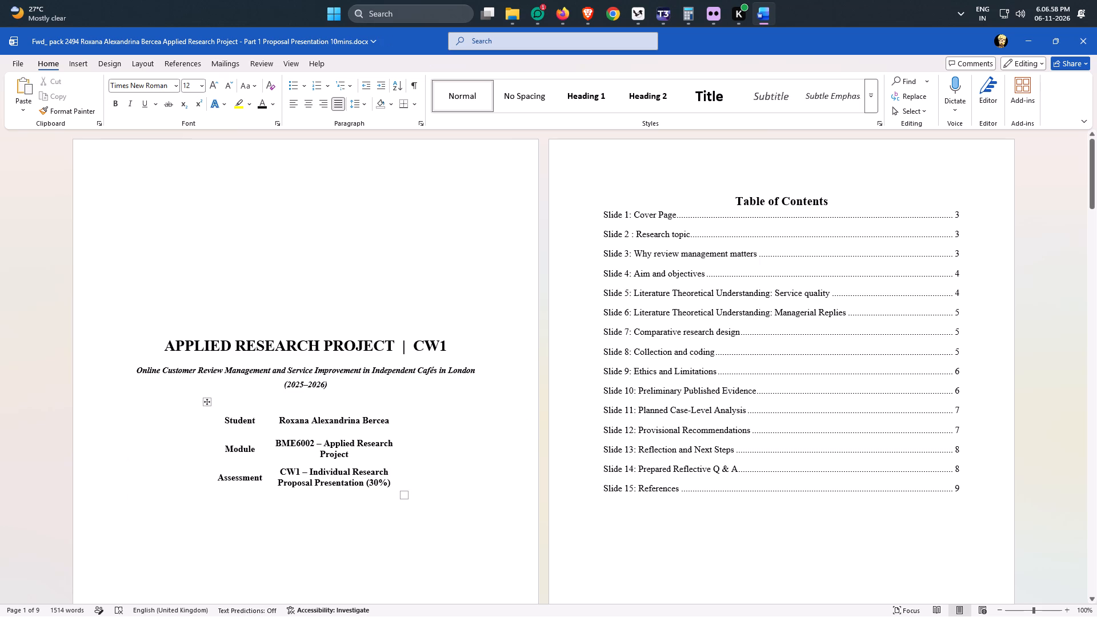
Move the Student row out of the cover page table, pasting it as a plain-text line below the subtitle.
click(226, 420)
shift+click(393, 423)
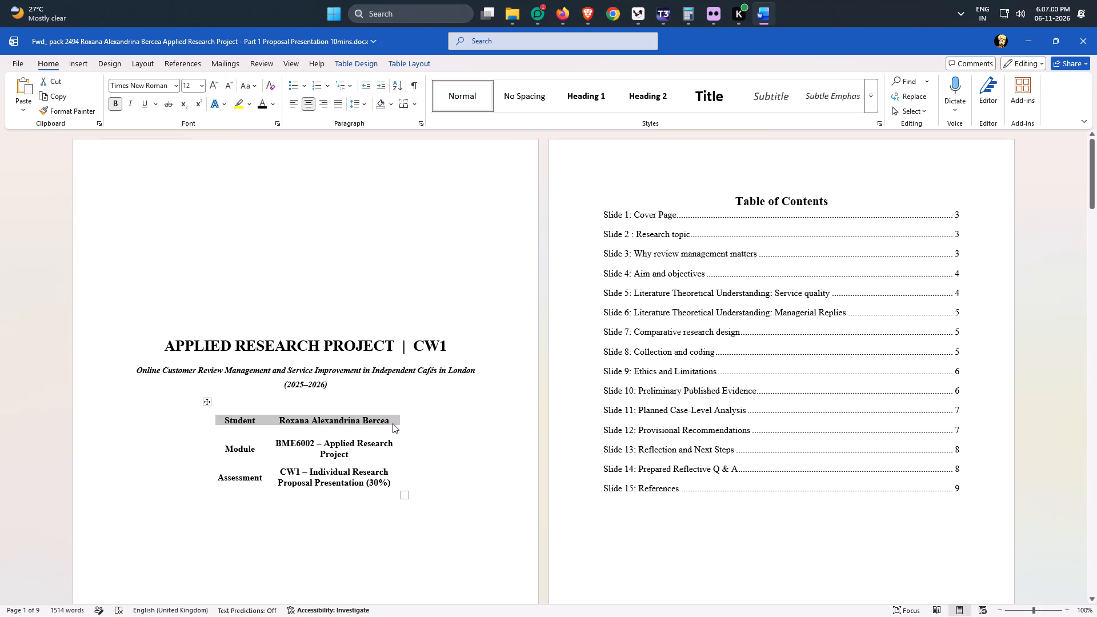
key(ctrl+x)
click(368, 396)
key(Return)
key(ctrl+v)
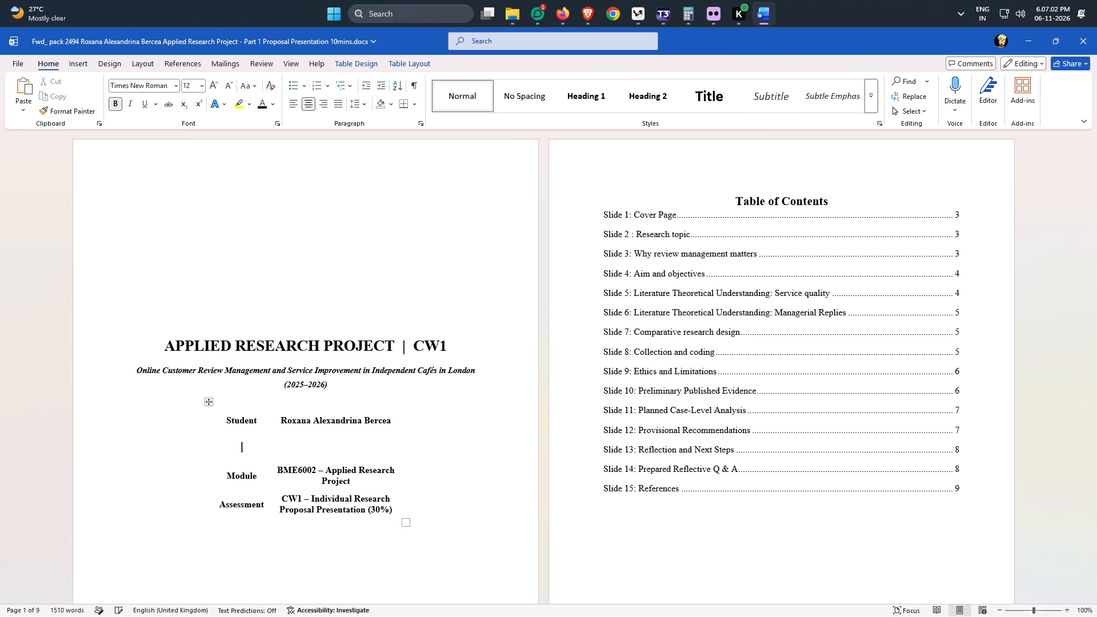
key(ctrl+z)
key(ctrl+shift+v)
key(ctrl+shift+c)
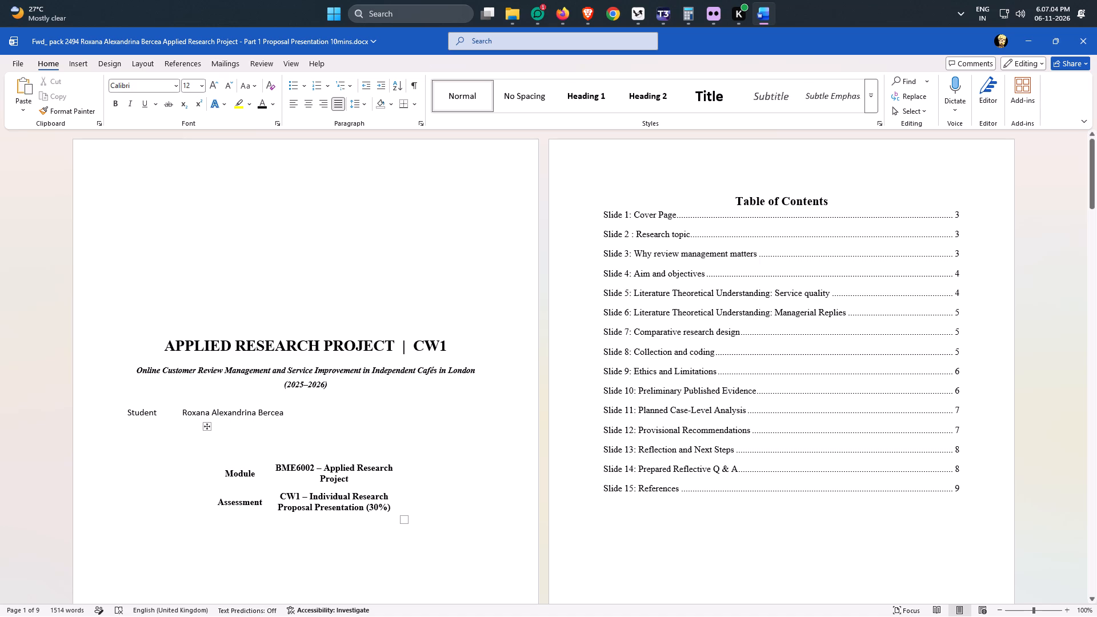
Move the Module and Assessment rows out of the cover page table as separate plain-text lines under the Student line.
drag(226, 473, 331, 470)
key(ctrl+x)
click(298, 415)
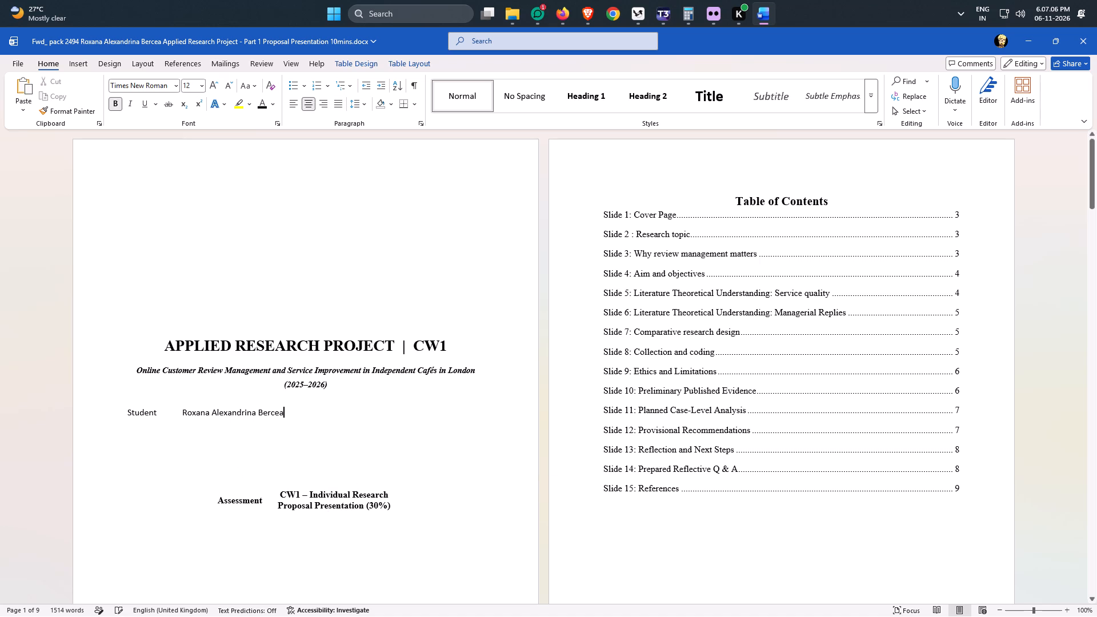
key(Return)
key(ctrl+shift+v)
drag(219, 524, 326, 529)
key(ctrl+x)
click(324, 439)
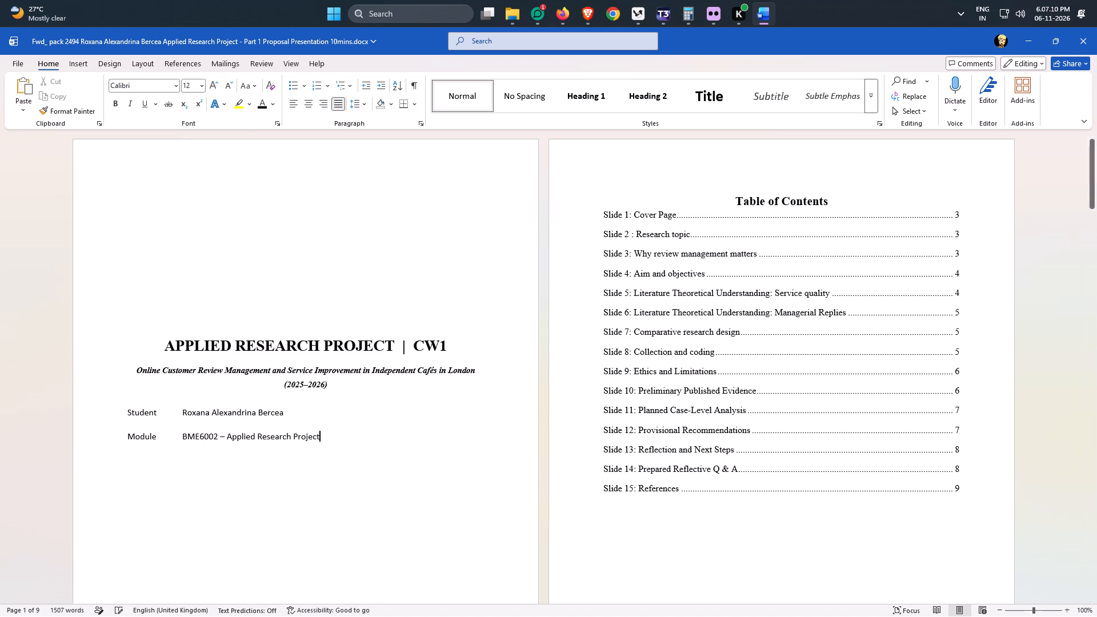
key(Return)
key(ctrl+shift+v)
Make the Student, Module and Assessment lines on the cover page bold, centred and Times New Roman.
click(132, 411)
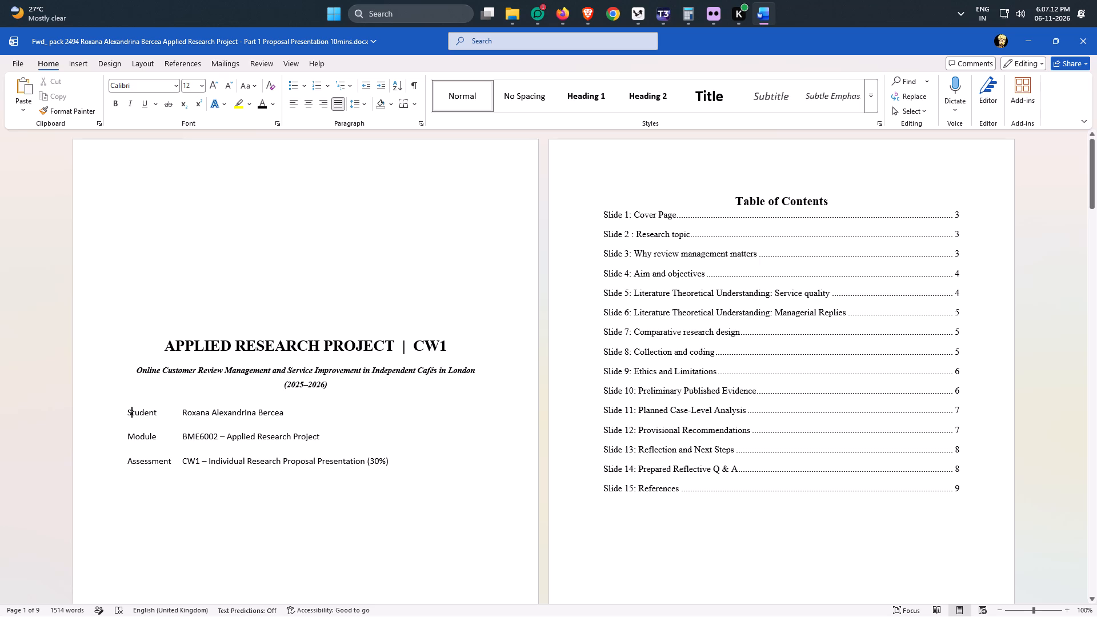
click(222, 431)
drag(125, 417, 311, 463)
click(409, 467)
drag(398, 464, 82, 420)
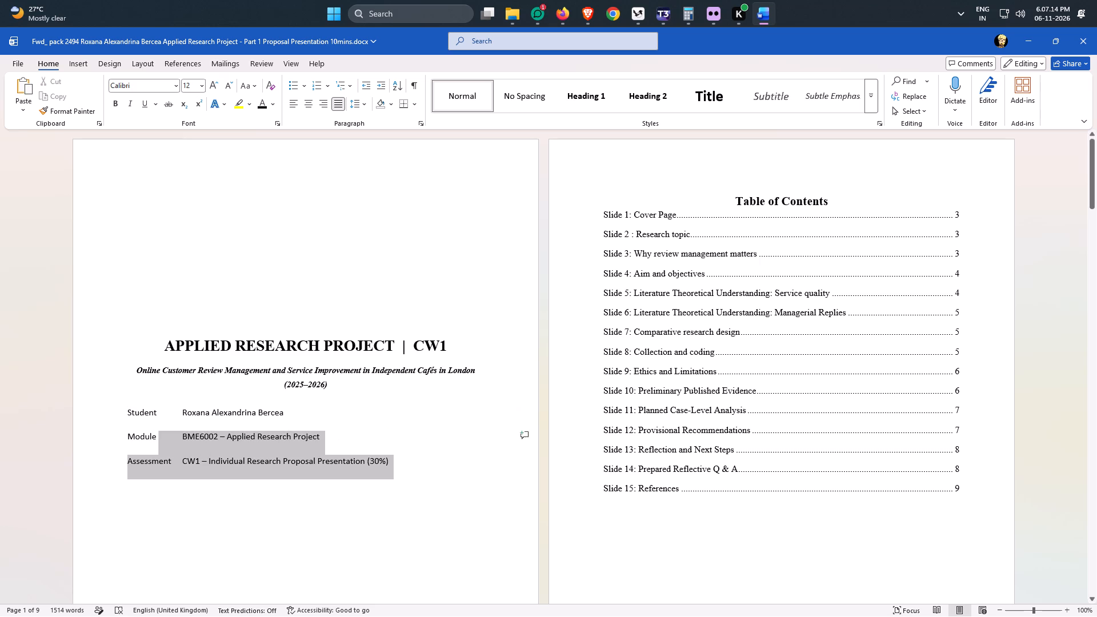
drag(82, 420, 76, 416)
key(ctrl+b)
key(ctrl+shift+e)
key(ctrl+shift+e)
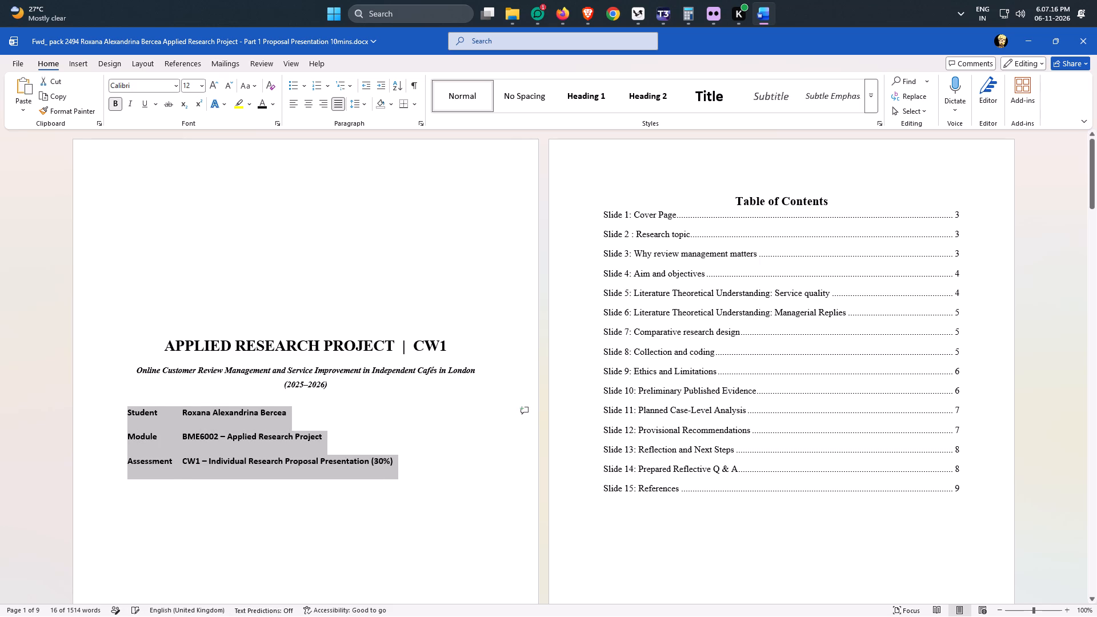
key(ctrl+e)
click(143, 85)
key(shift+t)
key(Return)
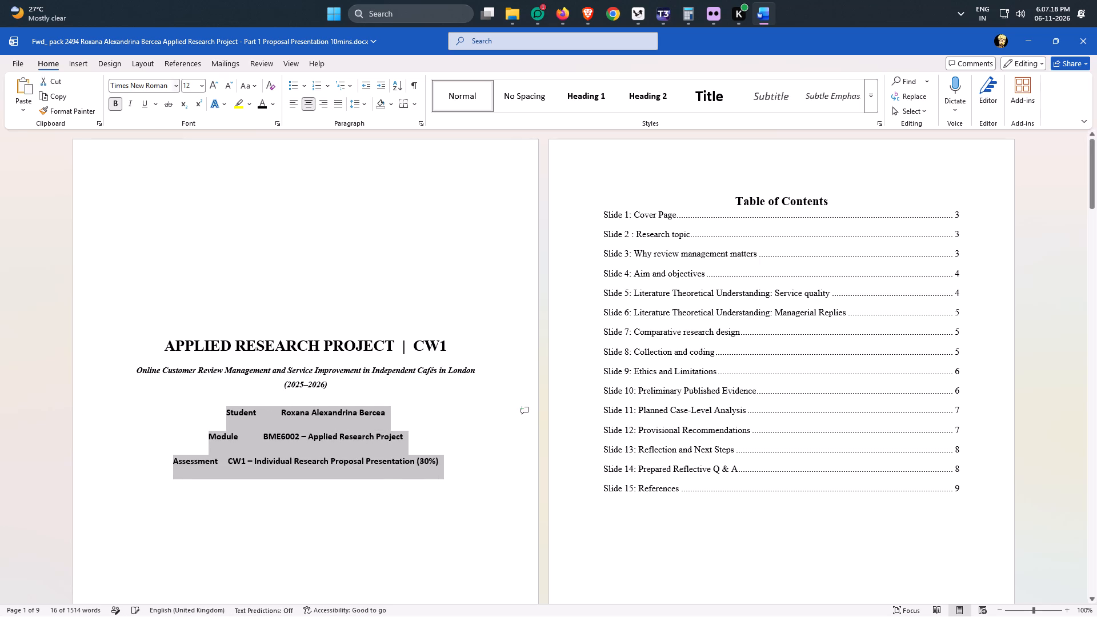
click(353, 400)
Add page numbers at the bottom of the pages in the Plain Number 3 style, leave the footer and save the document.
middle_drag(363, 311, 355, 408)
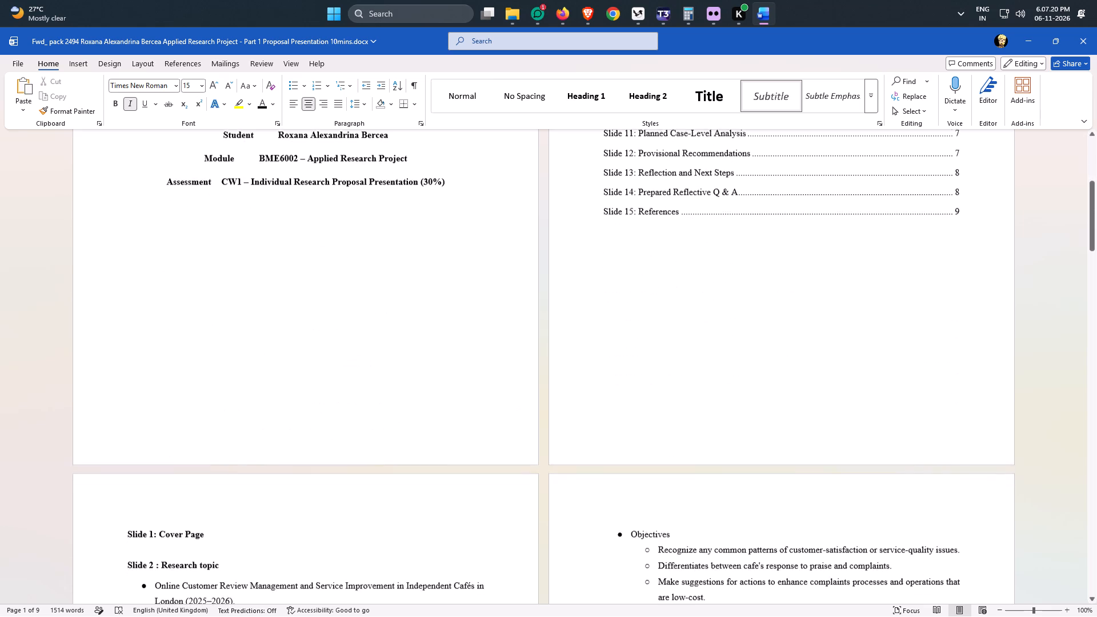
middle_drag(370, 302, 369, 344)
click(85, 58)
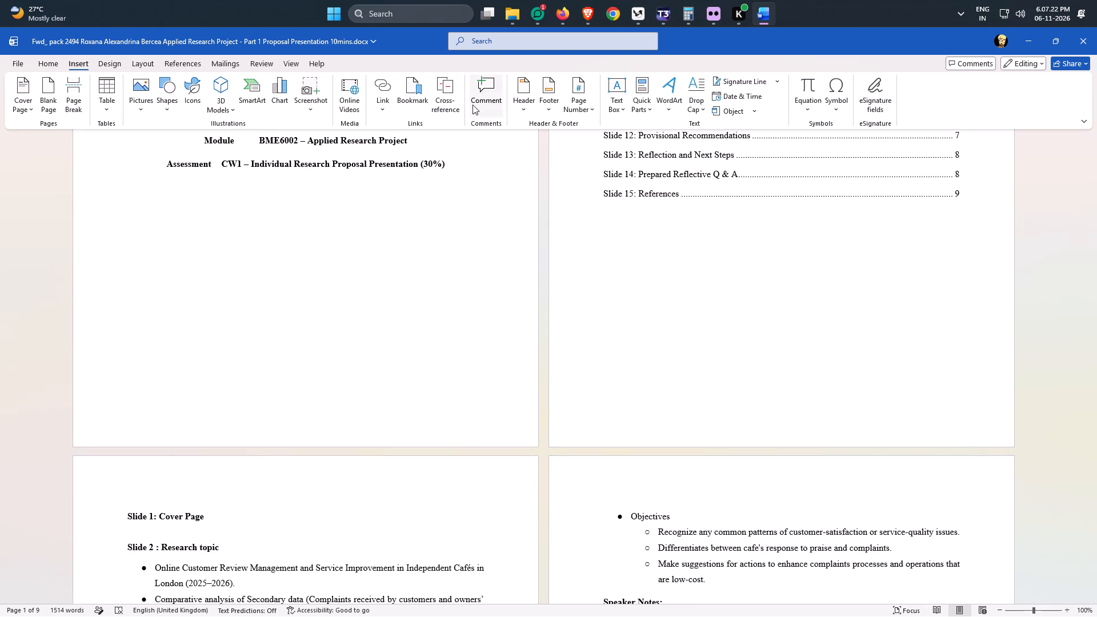
click(567, 113)
click(642, 142)
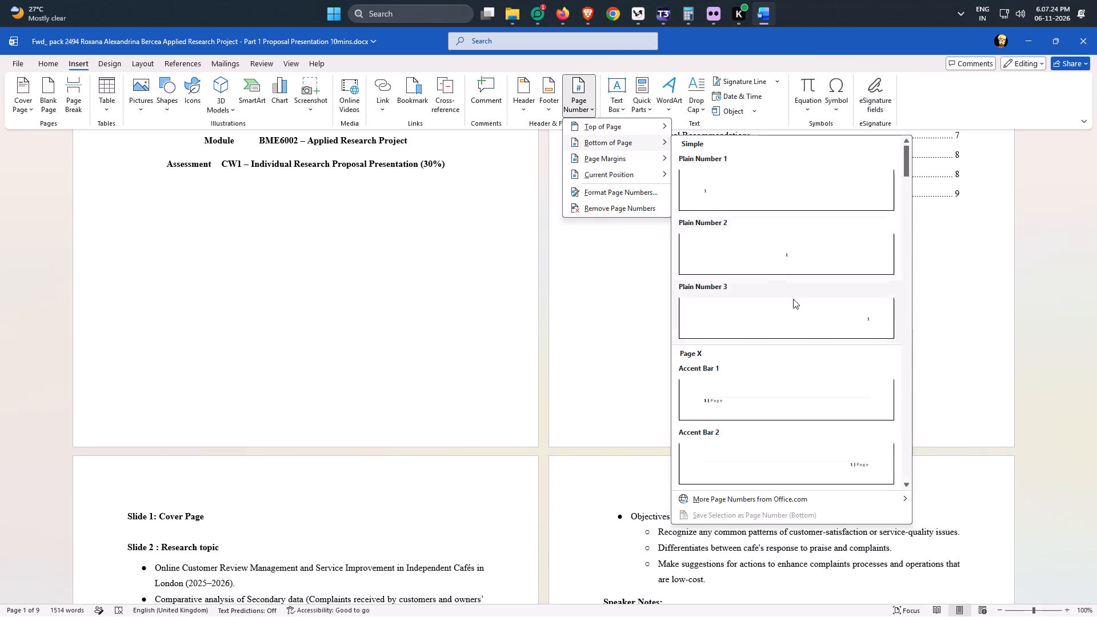
click(804, 310)
double_click(361, 263)
middle_drag(378, 294, 381, 383)
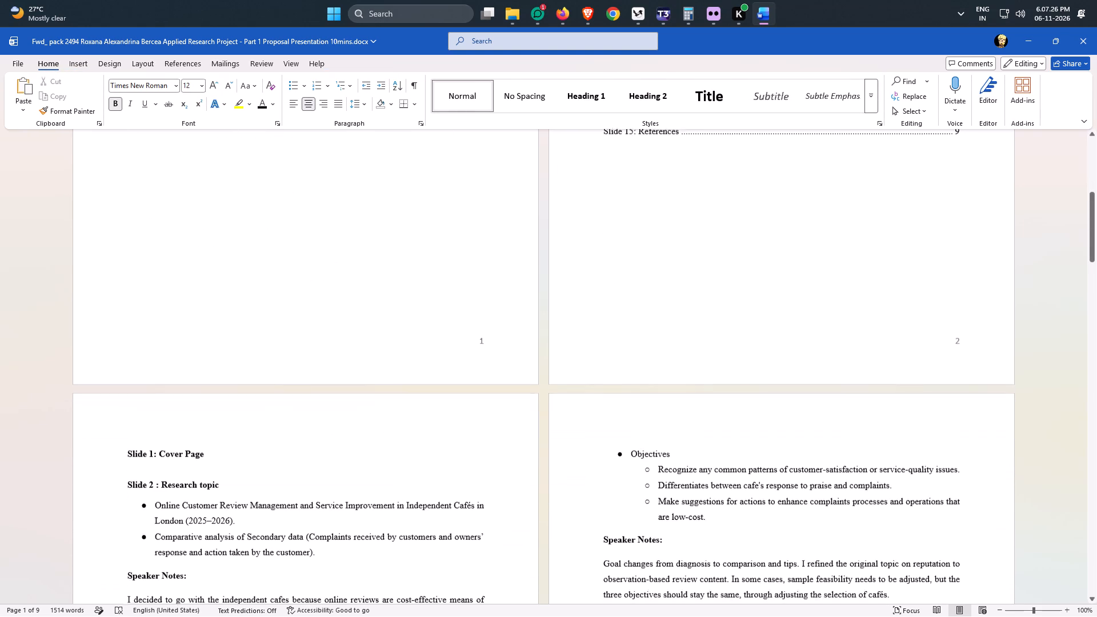
click(320, 485)
key(ctrl+s)
Review the page numbering and slide layout through to the reference list and back to the cover page.
middle_drag(343, 424, 335, 523)
middle_drag(371, 356, 371, 466)
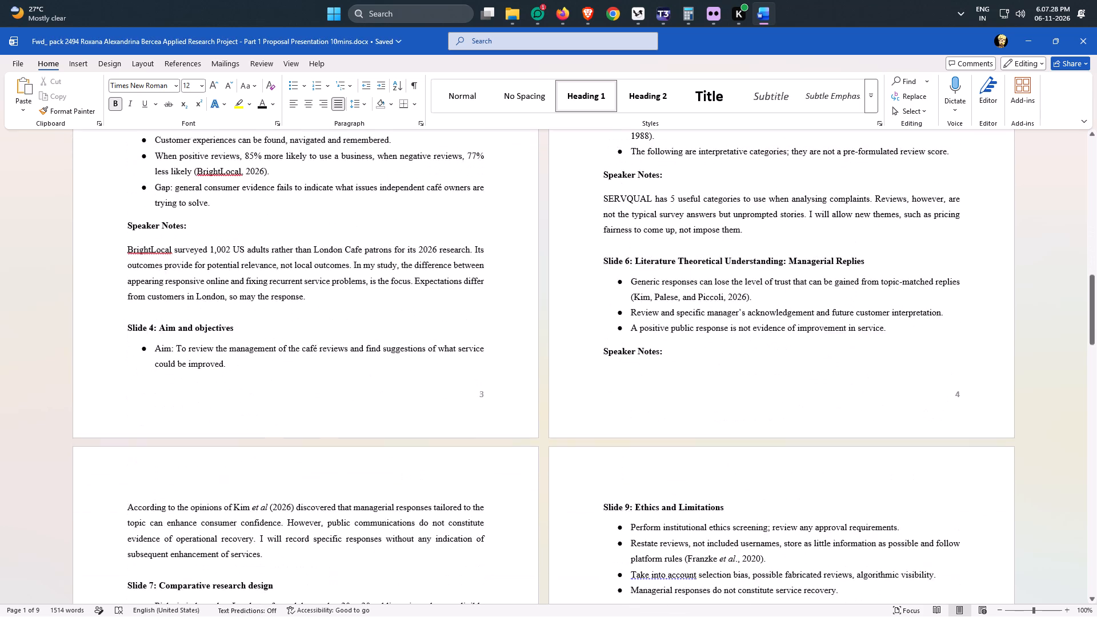
middle_drag(390, 340, 369, 460)
scroll(369, 460, up, 1)
middle_drag(393, 291, 379, 414)
middle_drag(394, 431, 415, 327)
middle_drag(815, 415, 816, 395)
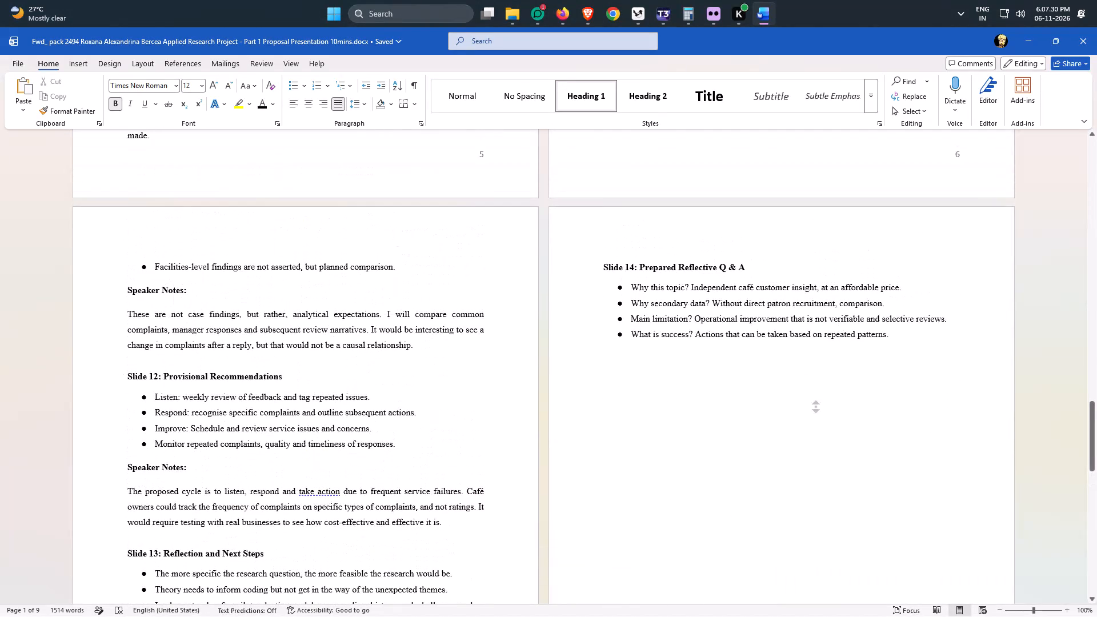
middle_drag(816, 395, 816, 322)
click(928, 290)
click(913, 333)
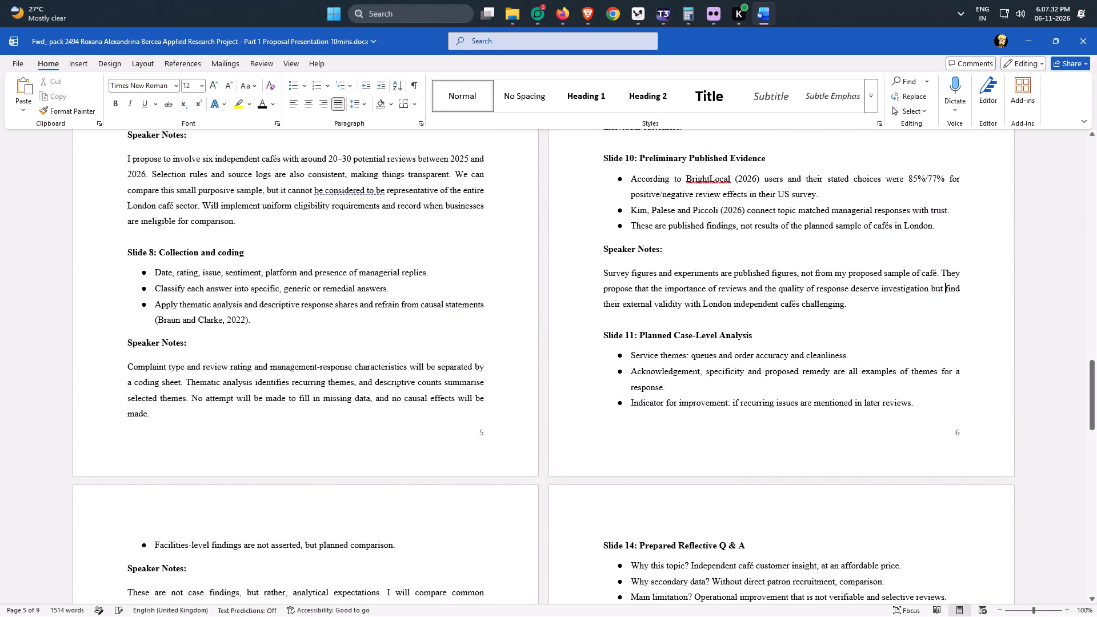
middle_drag(351, 264, 339, 366)
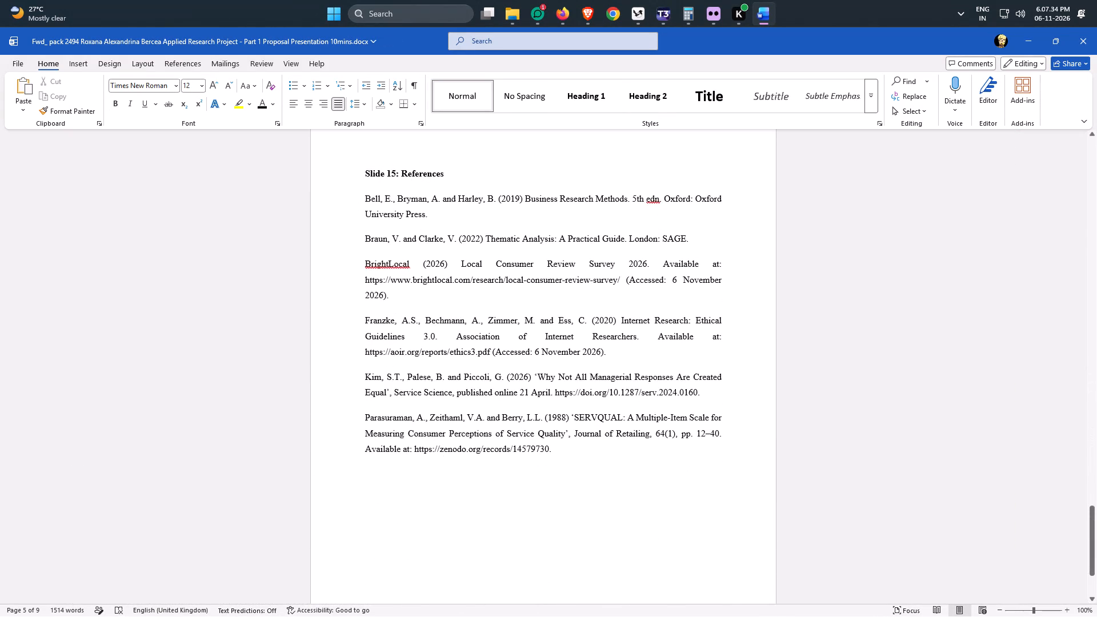
middle_drag(369, 245, 373, 346)
middle_drag(389, 444, 389, 260)
middle_drag(386, 442, 389, 368)
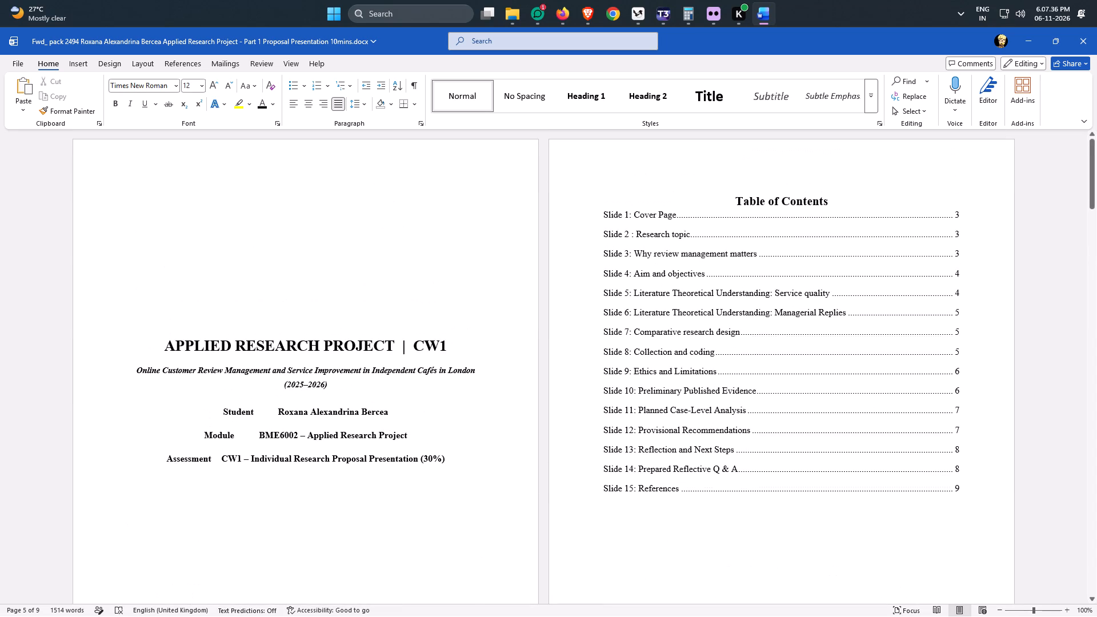
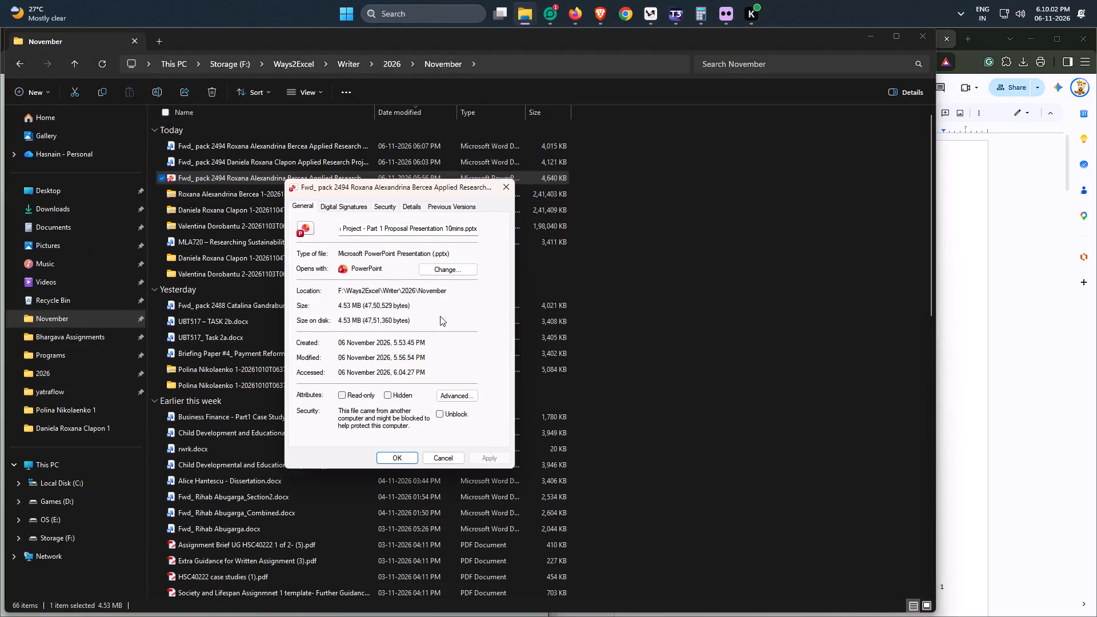
Remove all properties and personal information from the pack 2494 Part 1 Proposal Presentation file itself, without creating a copy.
click(415, 204)
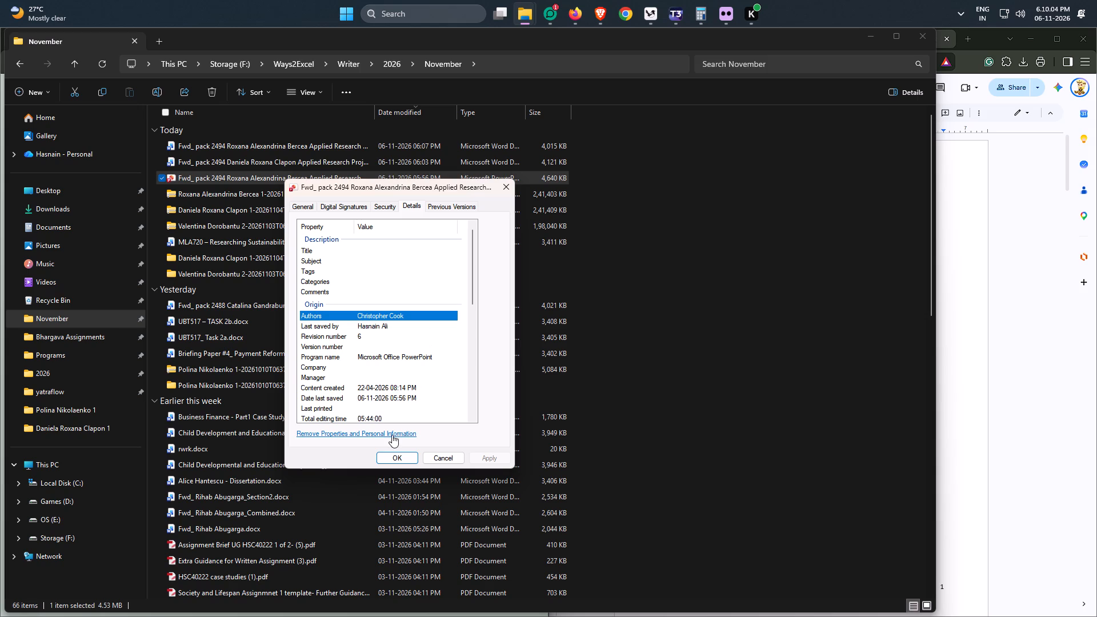
click(392, 435)
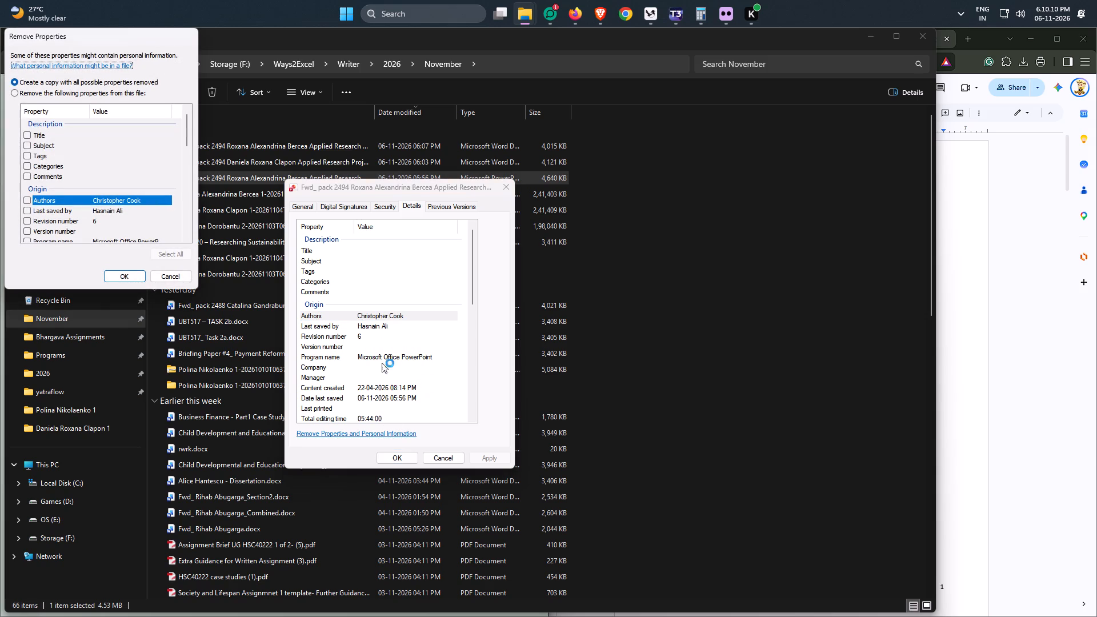
click(16, 96)
click(164, 249)
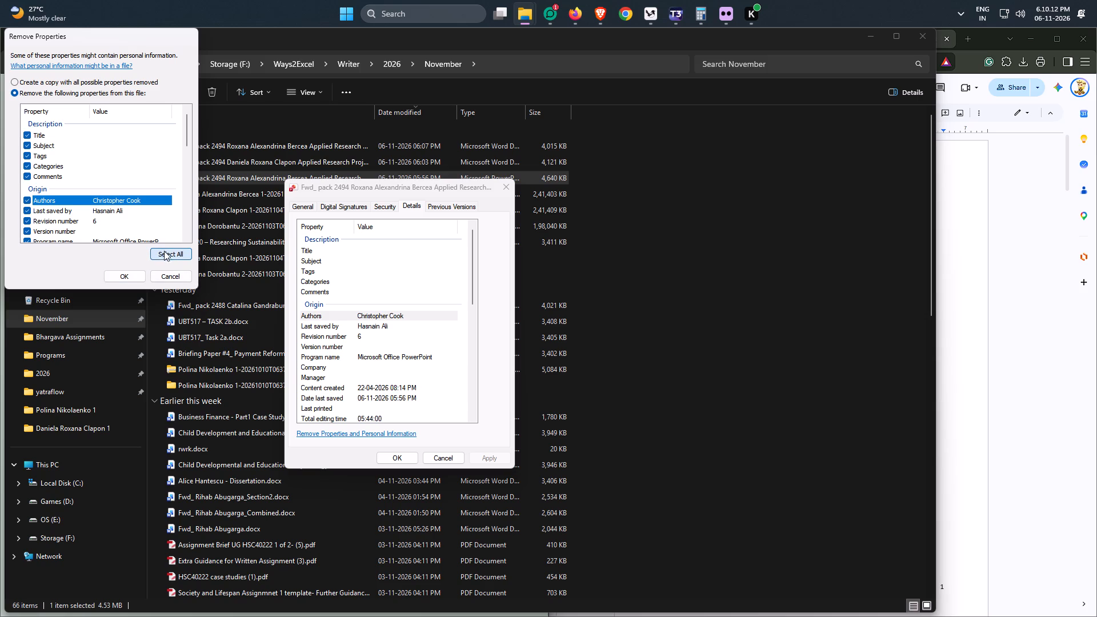
click(134, 279)
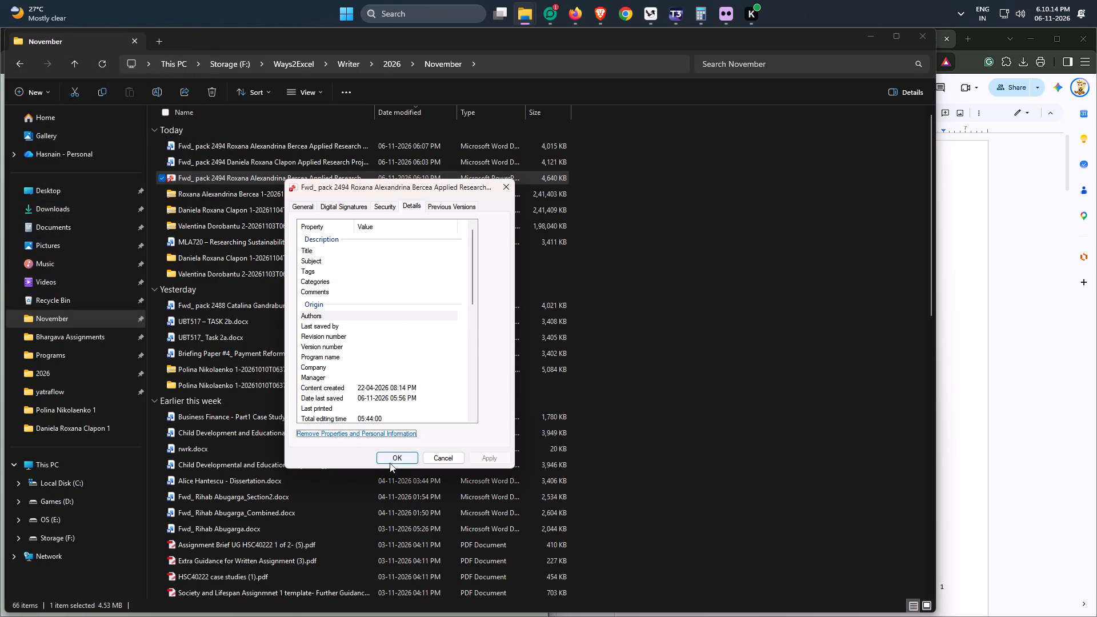
click(394, 456)
Open the pack 2494 Part 1 Proposal Presentation in PowerPoint, maximise it and enable editing.
double_click(309, 177)
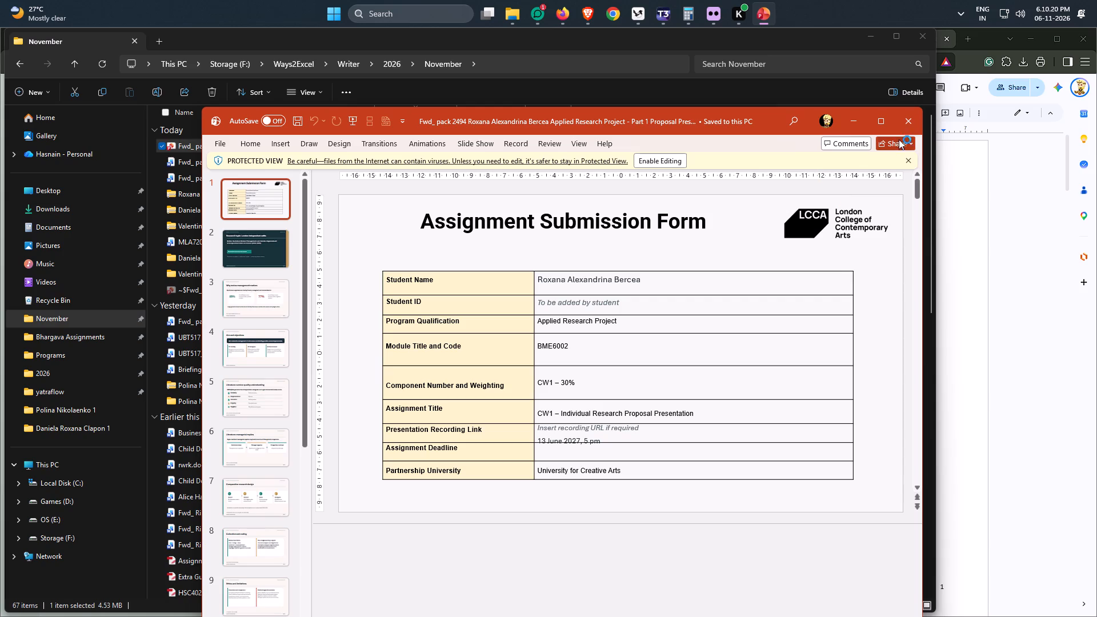
click(888, 118)
click(450, 85)
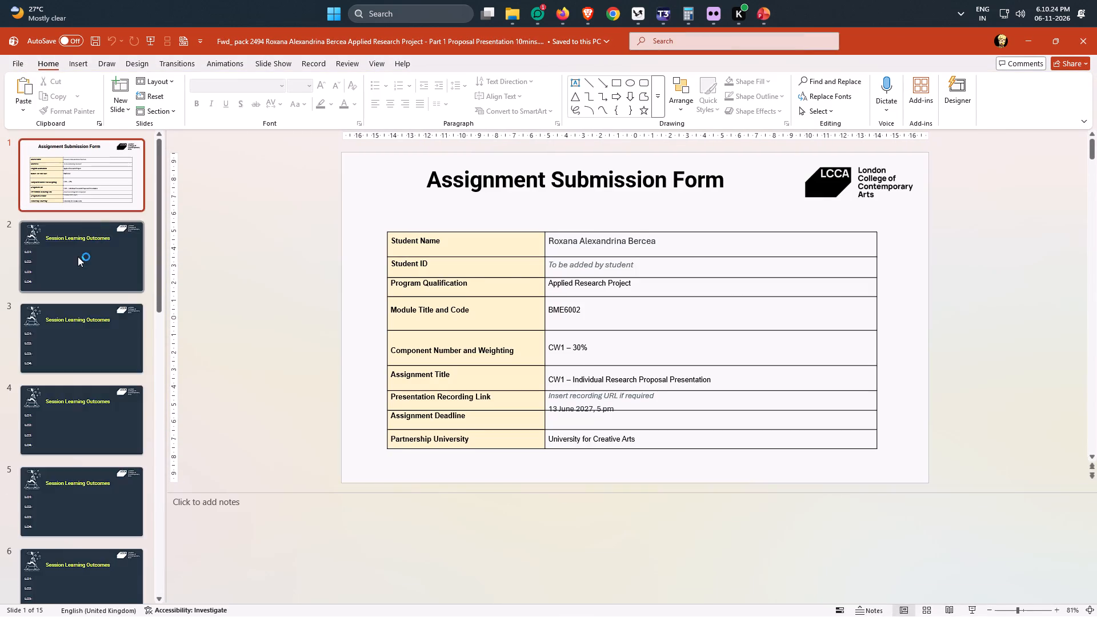
Review the content, footers and speaker notes of slides 2 to 5.
click(77, 261)
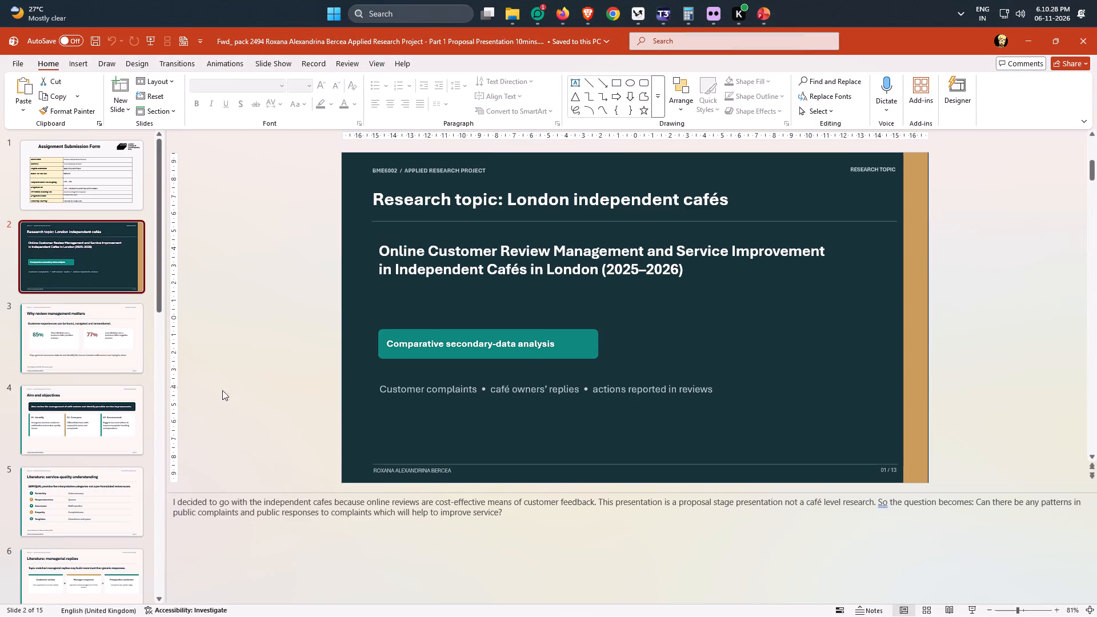
click(69, 346)
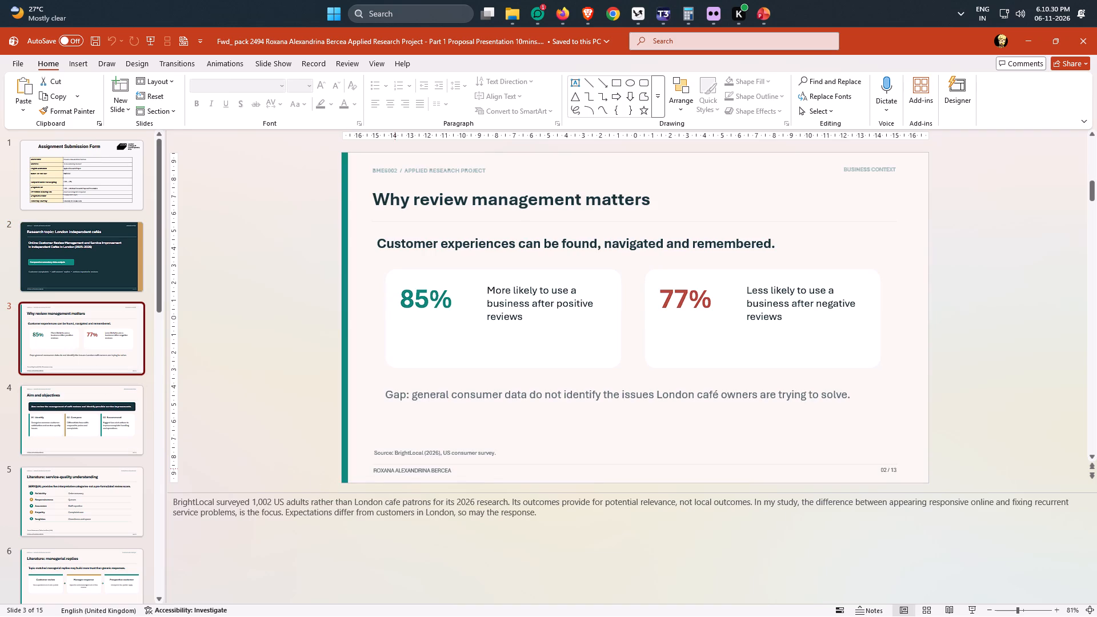
click(395, 468)
click(238, 424)
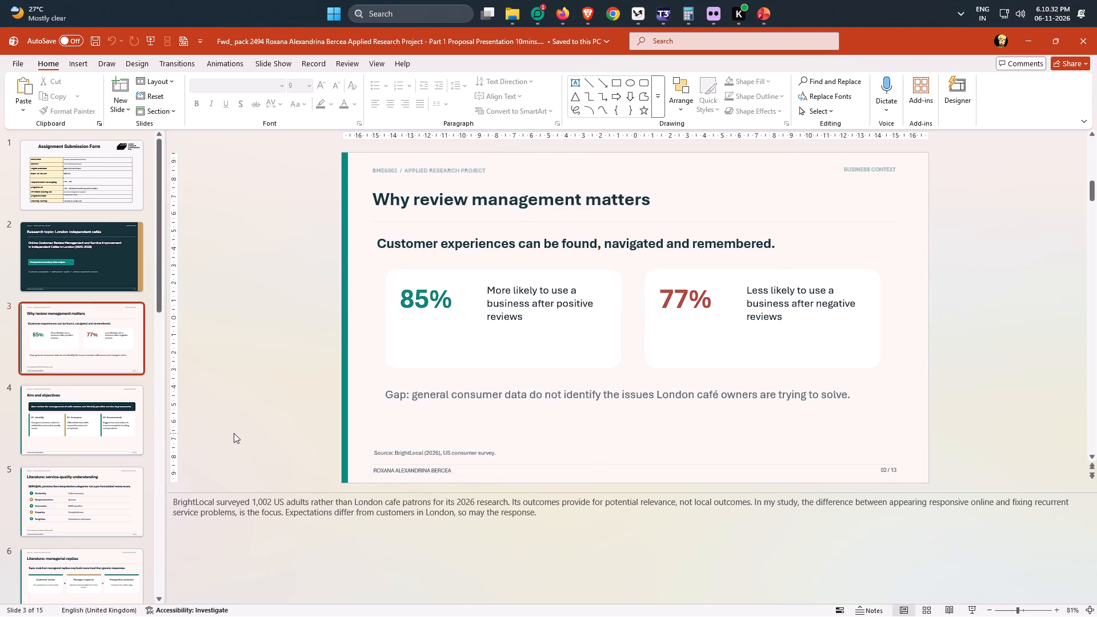
click(58, 418)
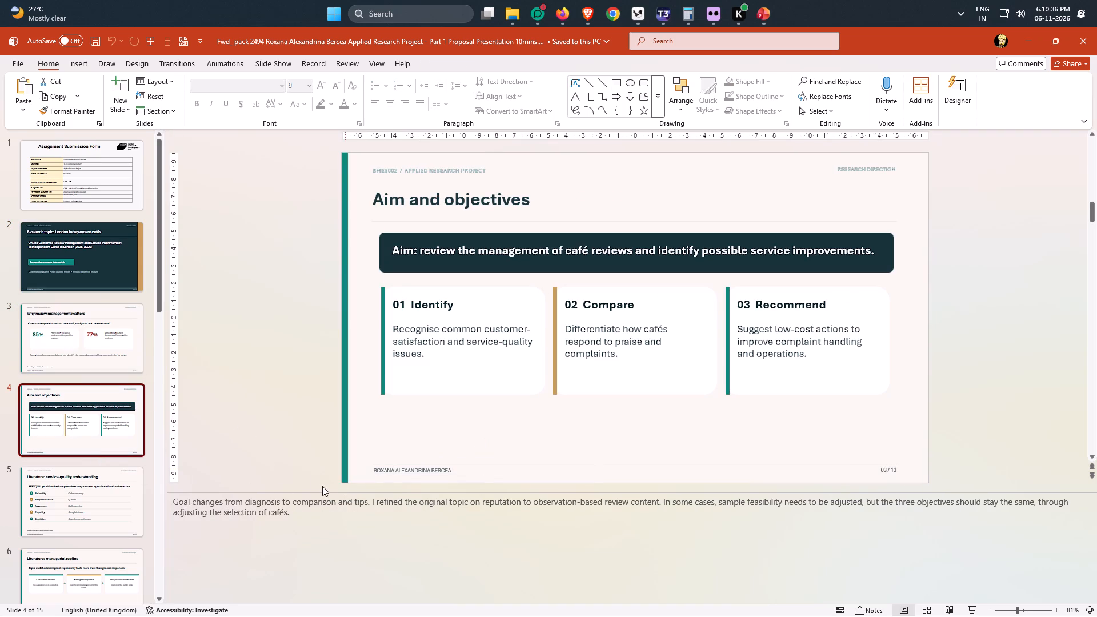
click(102, 499)
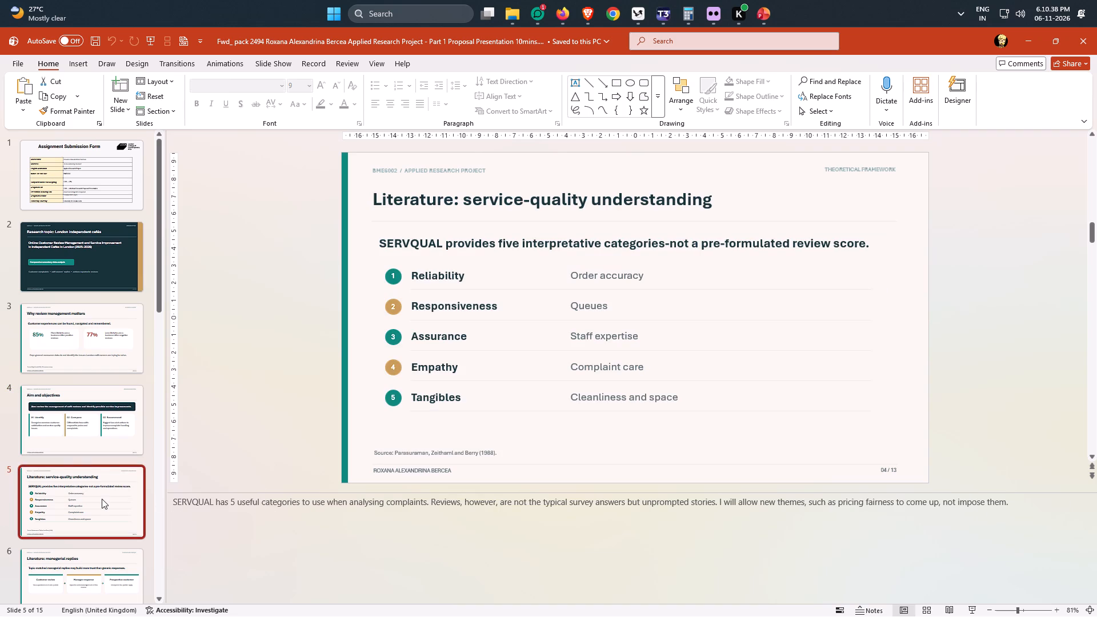
click(91, 459)
click(87, 498)
Delete the "EVIDENCE AND CRITIQUE" header label text on slide 6, "Literature: managerial replies".
click(93, 569)
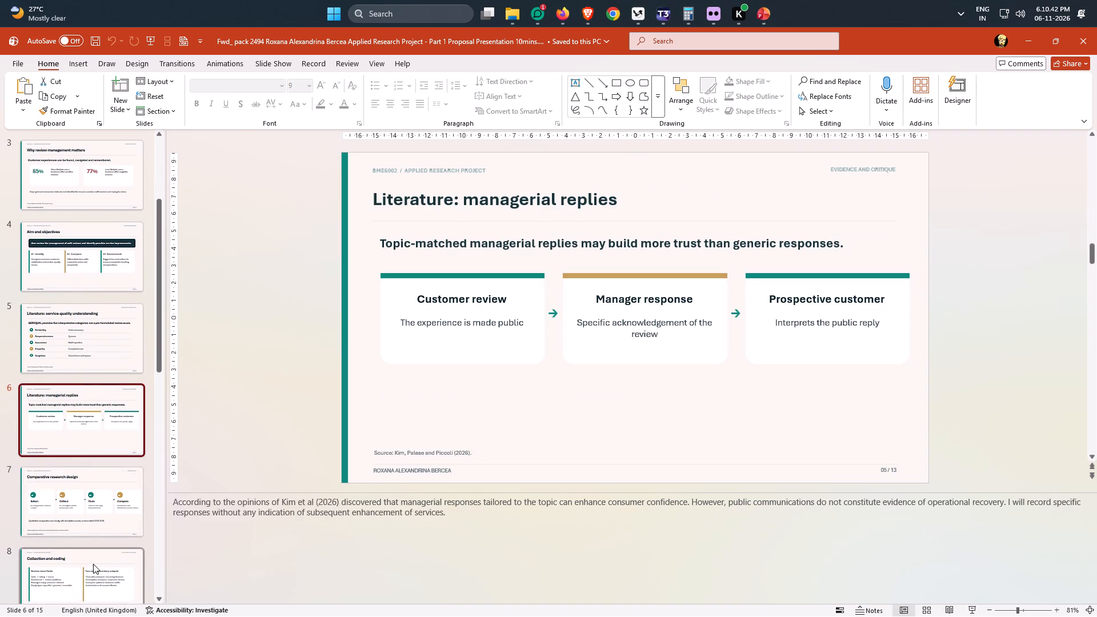
click(868, 167)
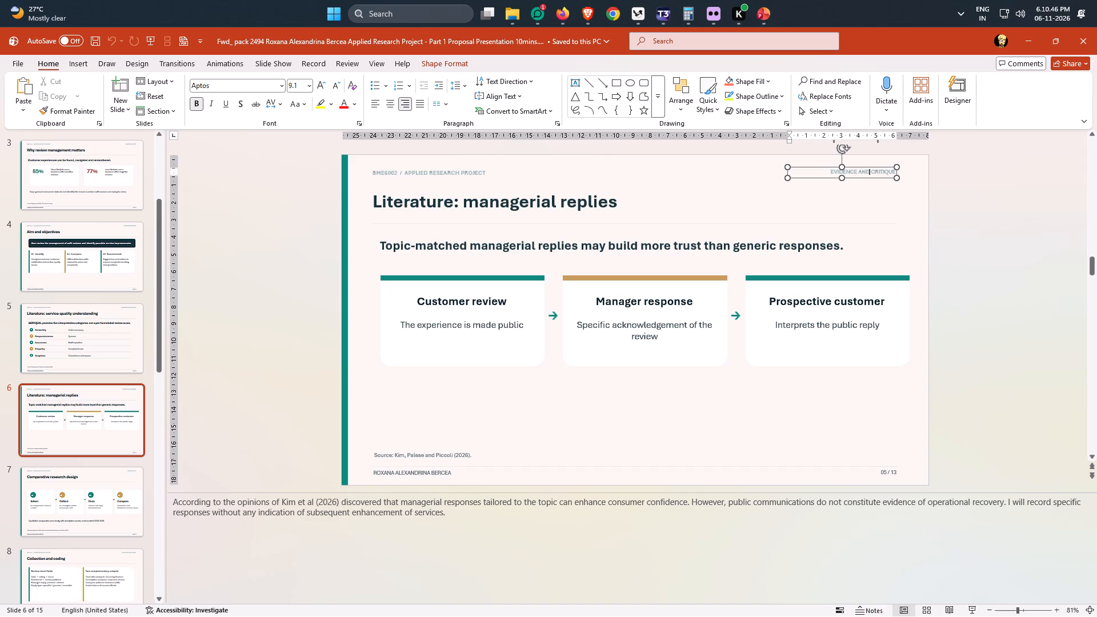
key(ctrl+a)
key(Delete)
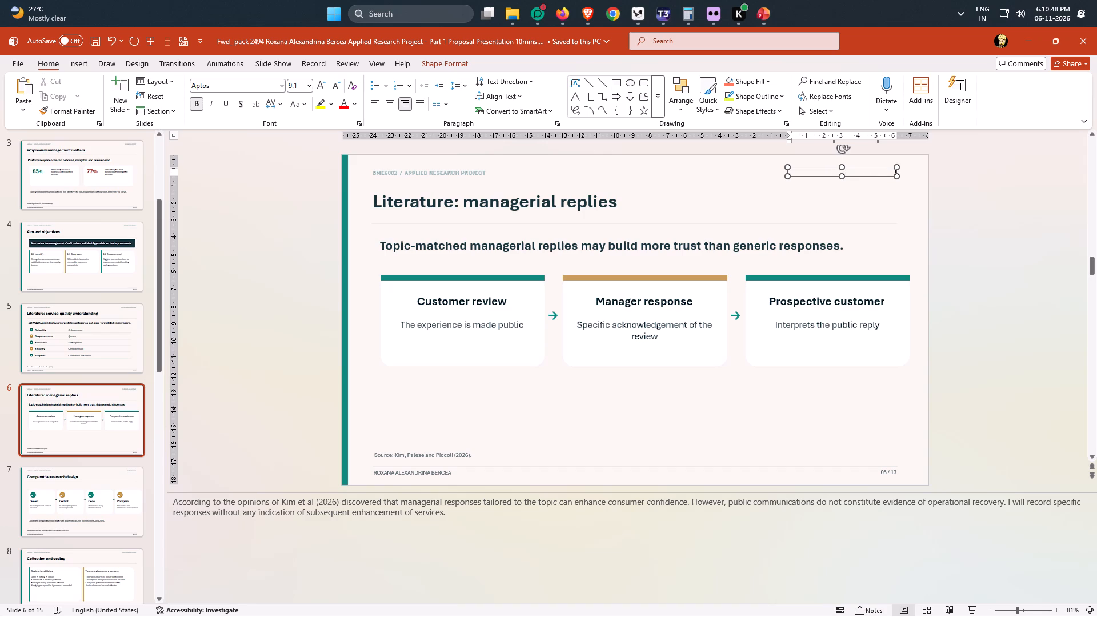
Delete the "RESEARCH TOPIC" header label from slide 2, "Research topic: London independent cafés".
drag(159, 277, 181, 140)
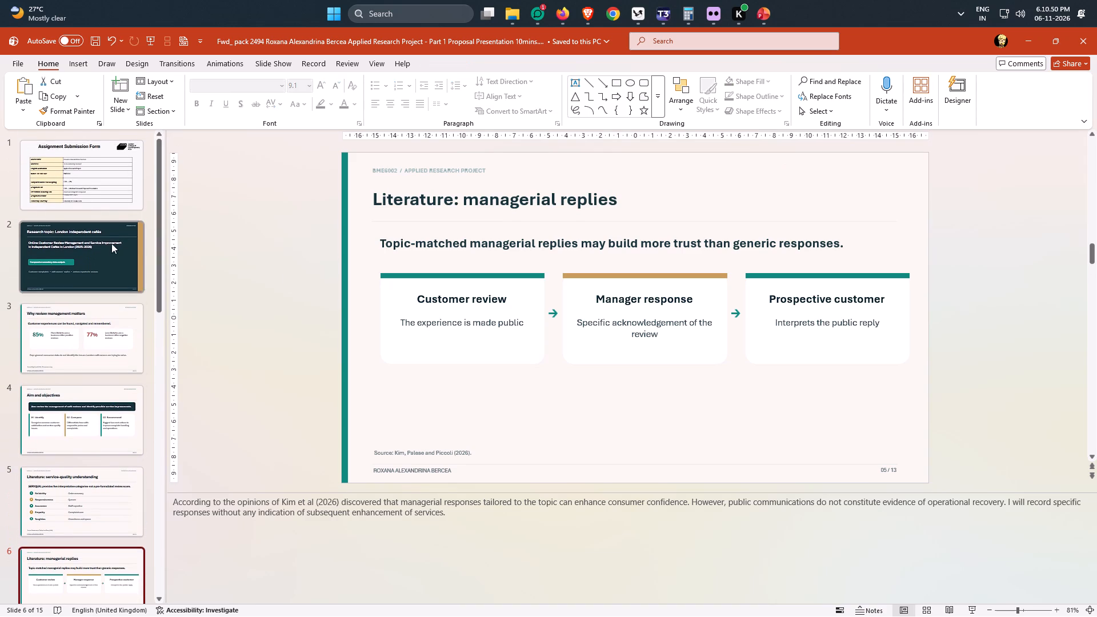
click(136, 174)
click(95, 267)
click(870, 169)
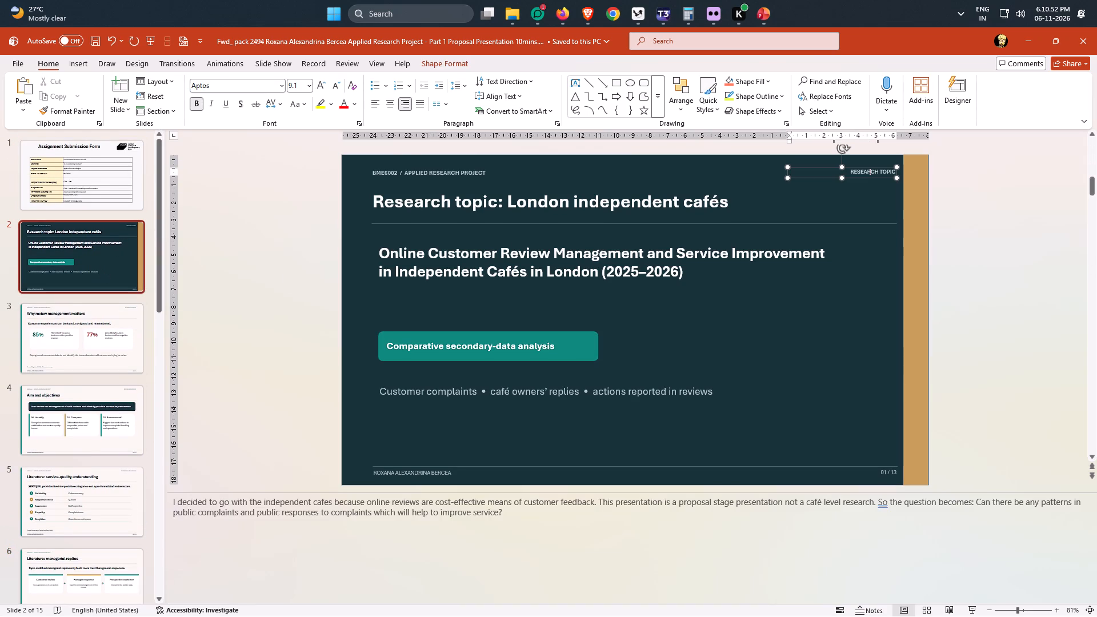
click(882, 178)
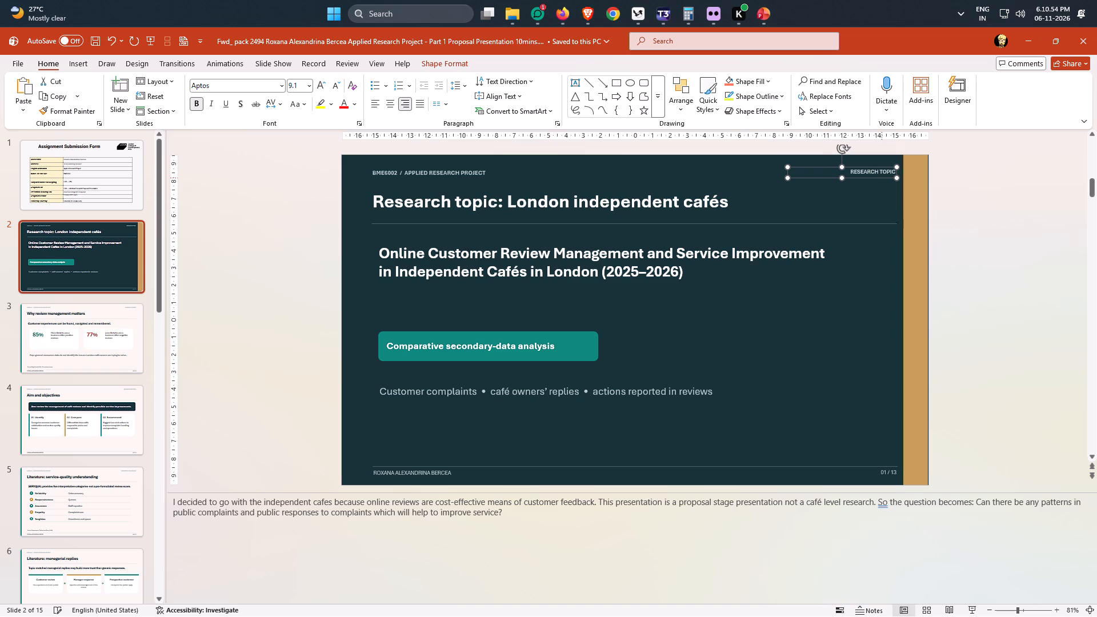
key(Delete)
Delete the "BUSINESS CONTEXT" header label from slide 3, "Why review management matters".
click(65, 340)
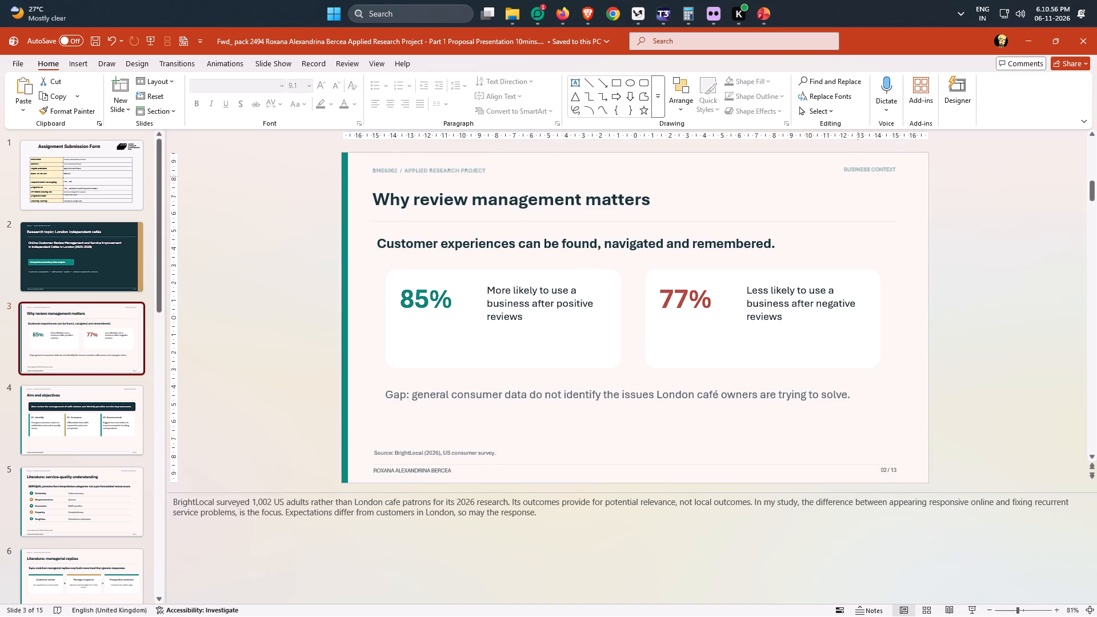
click(870, 168)
click(876, 165)
key(Delete)
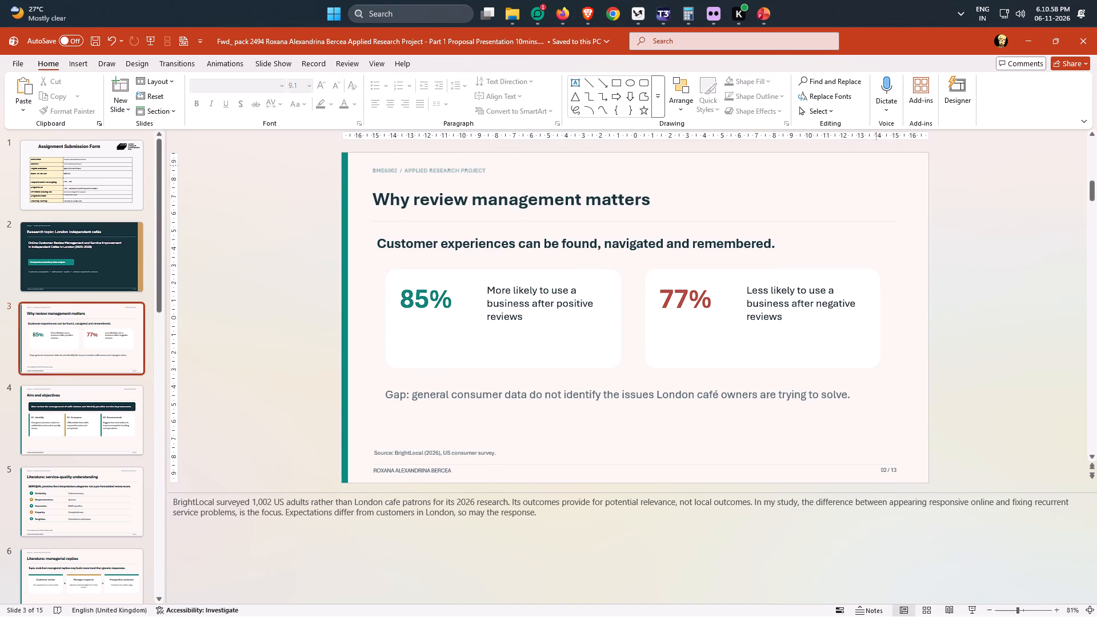
Delete the "RESEARCH DIRECTION" header label from slide 4, "Aim and objectives".
click(78, 423)
click(871, 167)
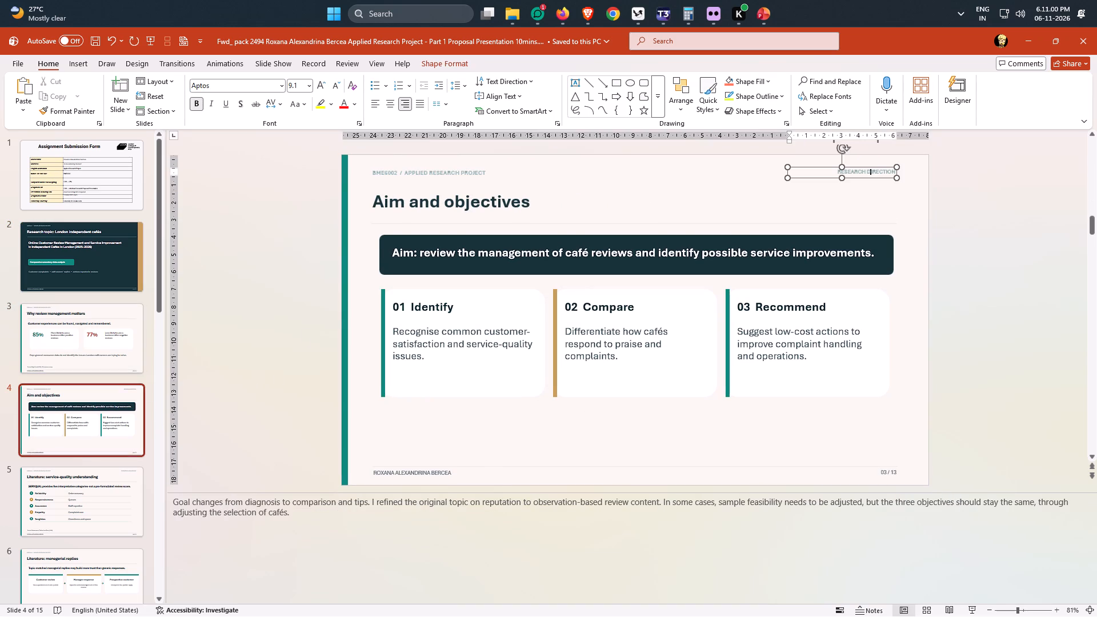
click(880, 164)
click(871, 173)
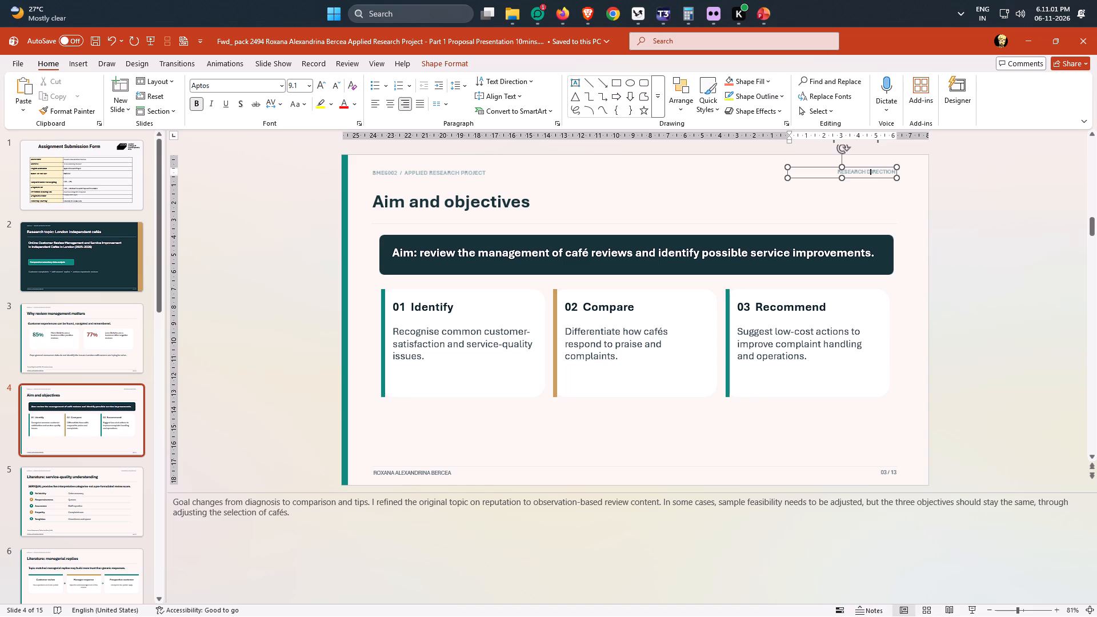
click(887, 166)
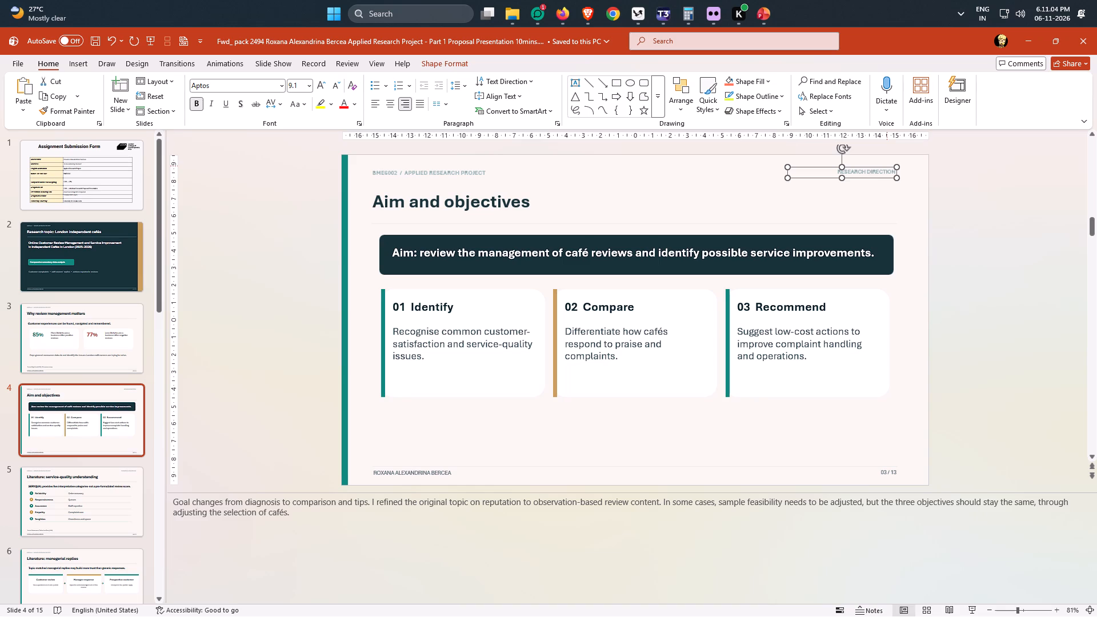
key(Delete)
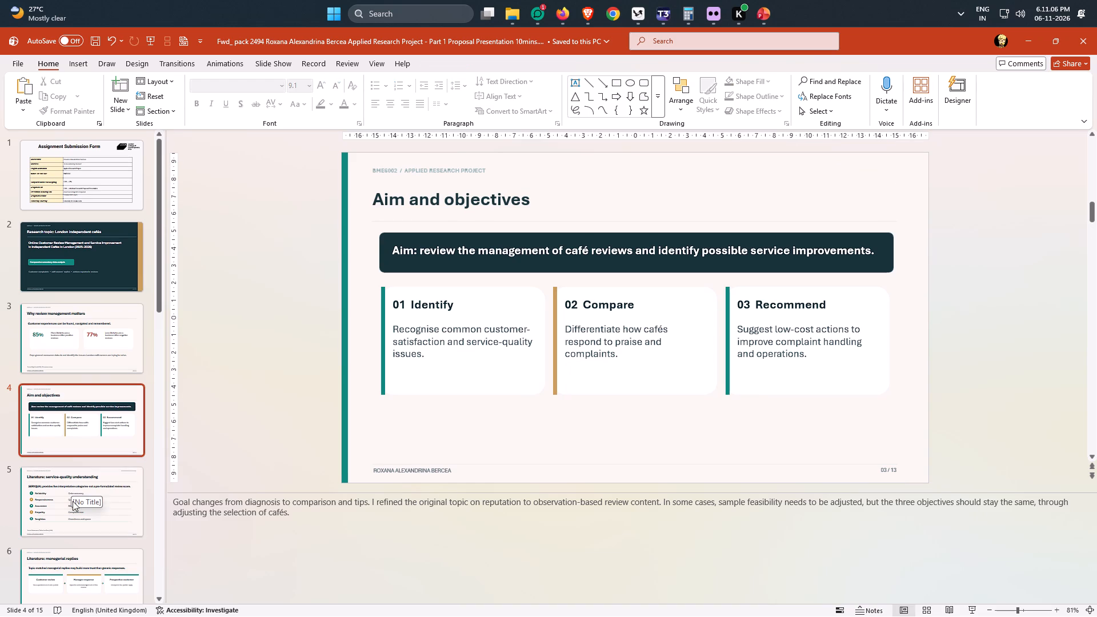
Delete the "THEORETICAL FRAMEWORK" header label from slide 5, "Literature: service-quality understanding".
click(73, 501)
click(118, 496)
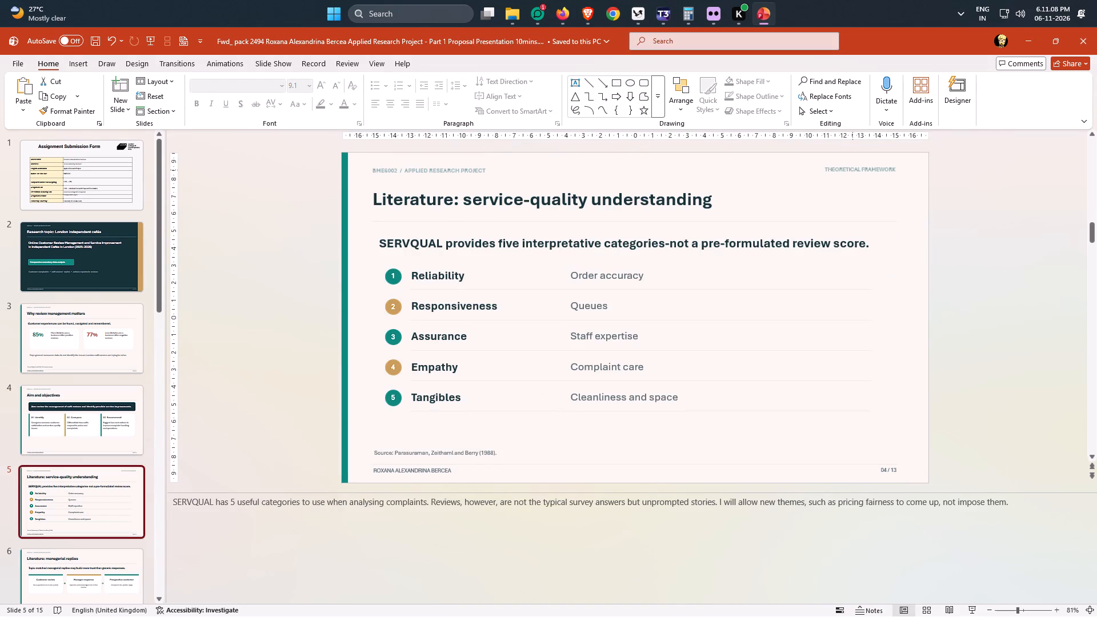
click(854, 168)
click(867, 178)
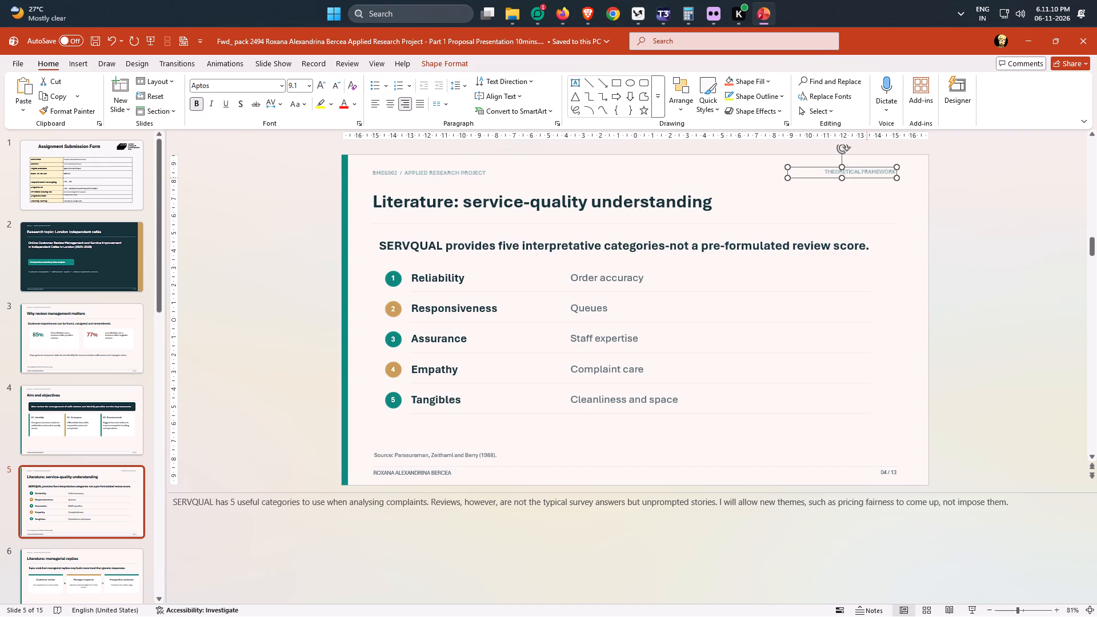
key(Delete)
Delete the "METHODOLOGY" header label from slide 7, "Comparative research design".
click(83, 567)
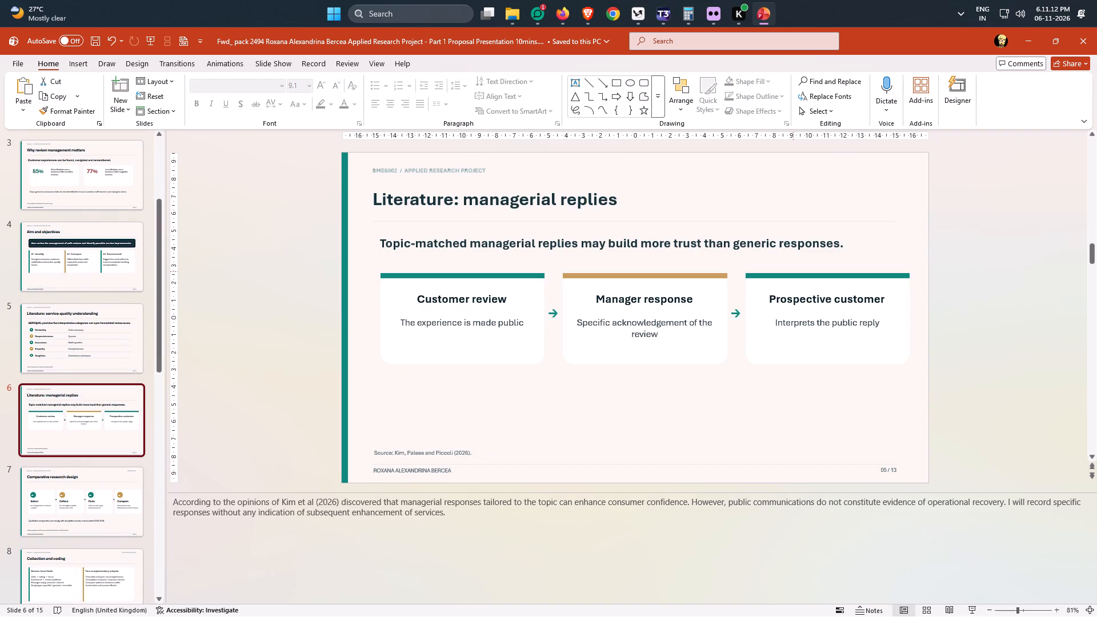
click(75, 499)
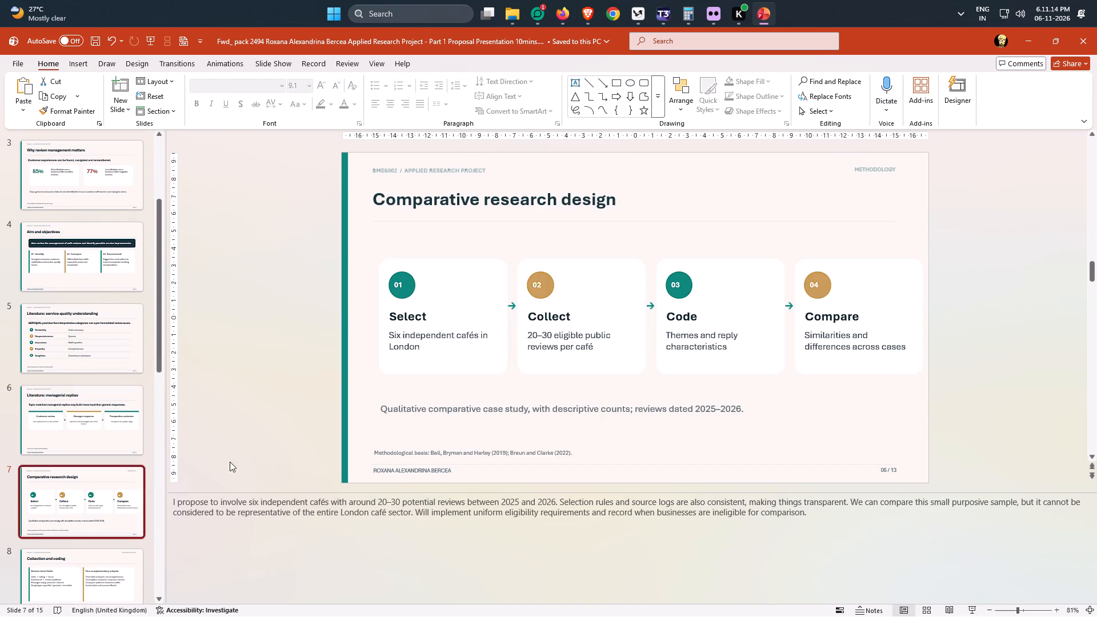
click(888, 169)
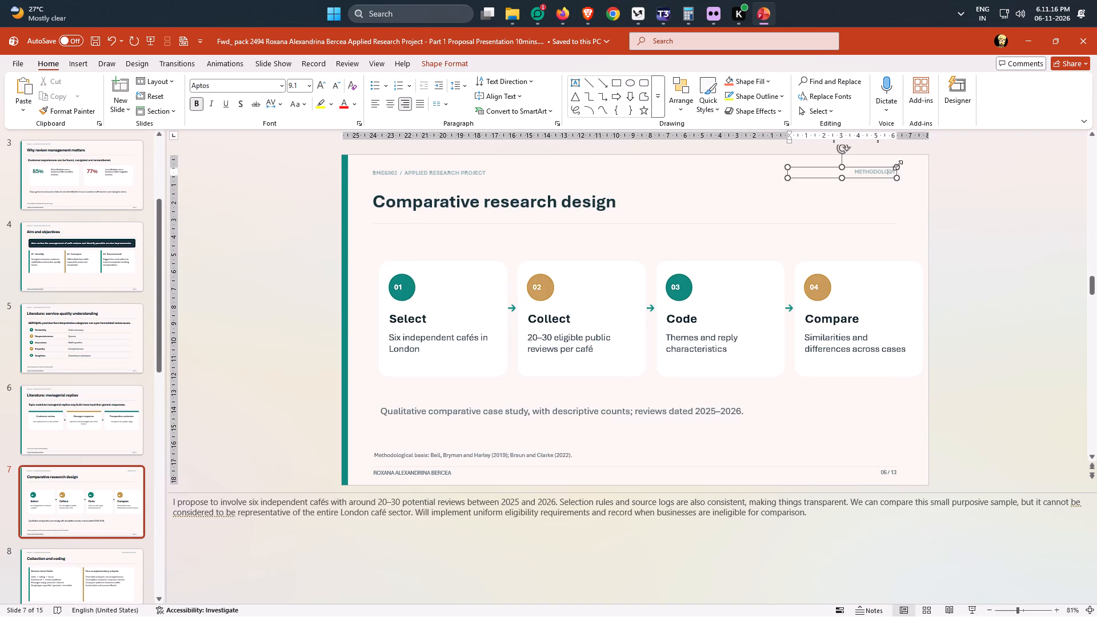
click(898, 165)
key(Delete)
Delete the "COLLECTION AND CODING" label in the header of slide 8, keeping the slide title.
click(77, 550)
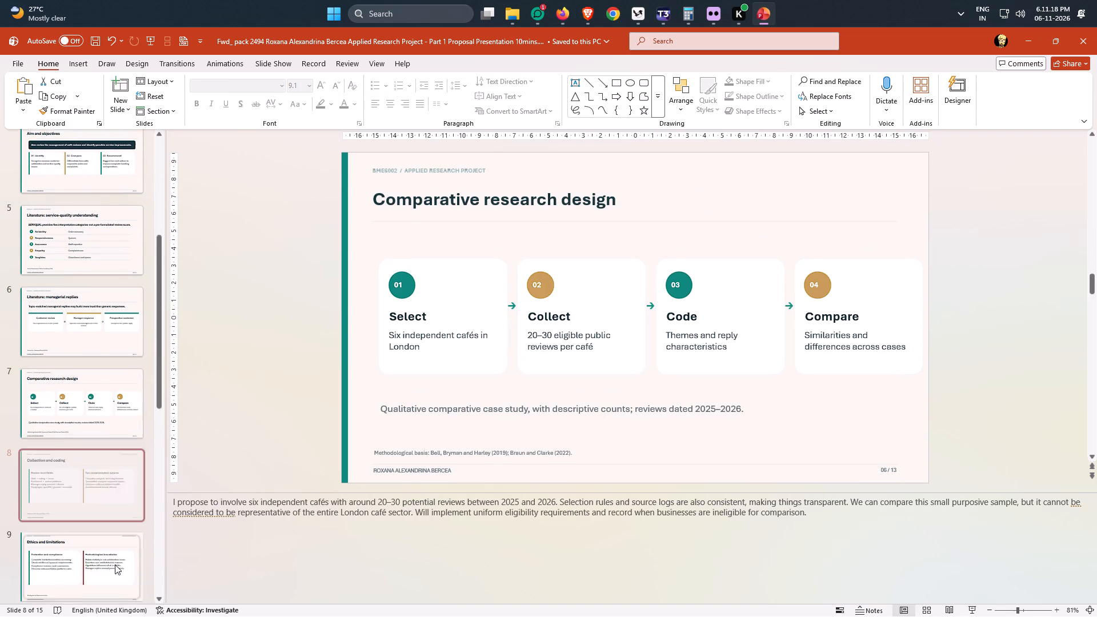
click(85, 418)
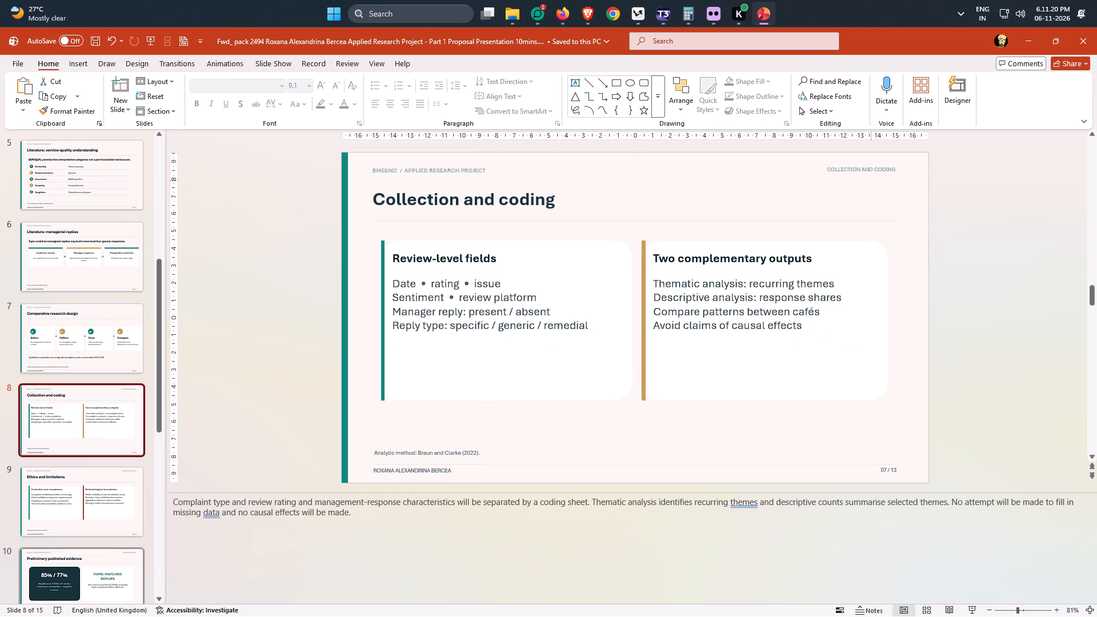
click(878, 169)
click(898, 165)
key(Delete)
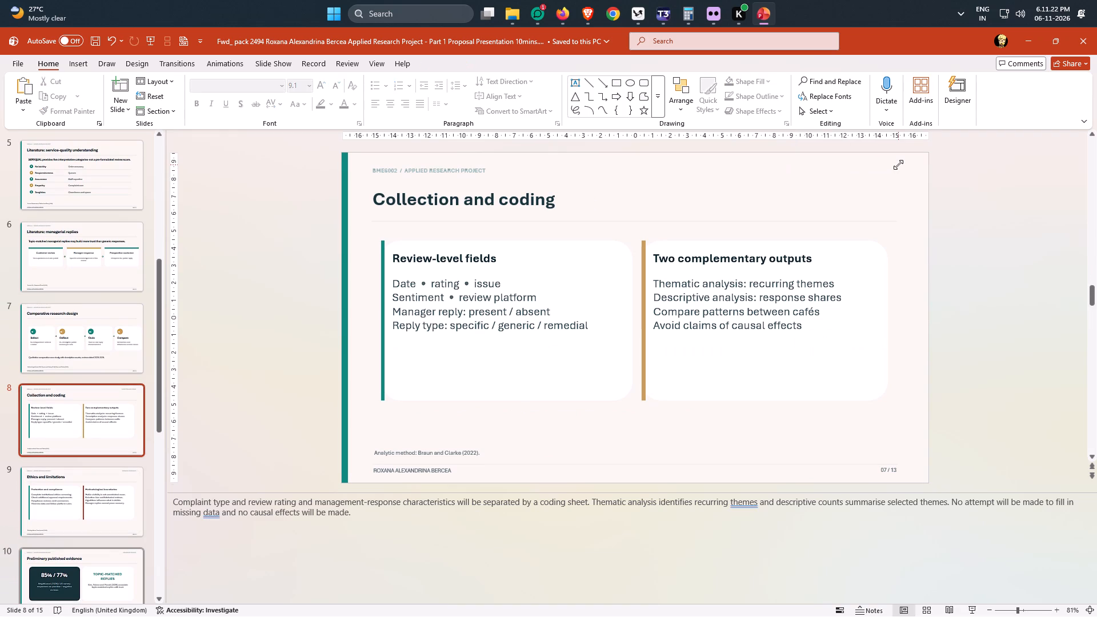
Delete the "RESEARCH GOVERNANCE" header label from slide 9, "Ethics and limitations".
click(57, 504)
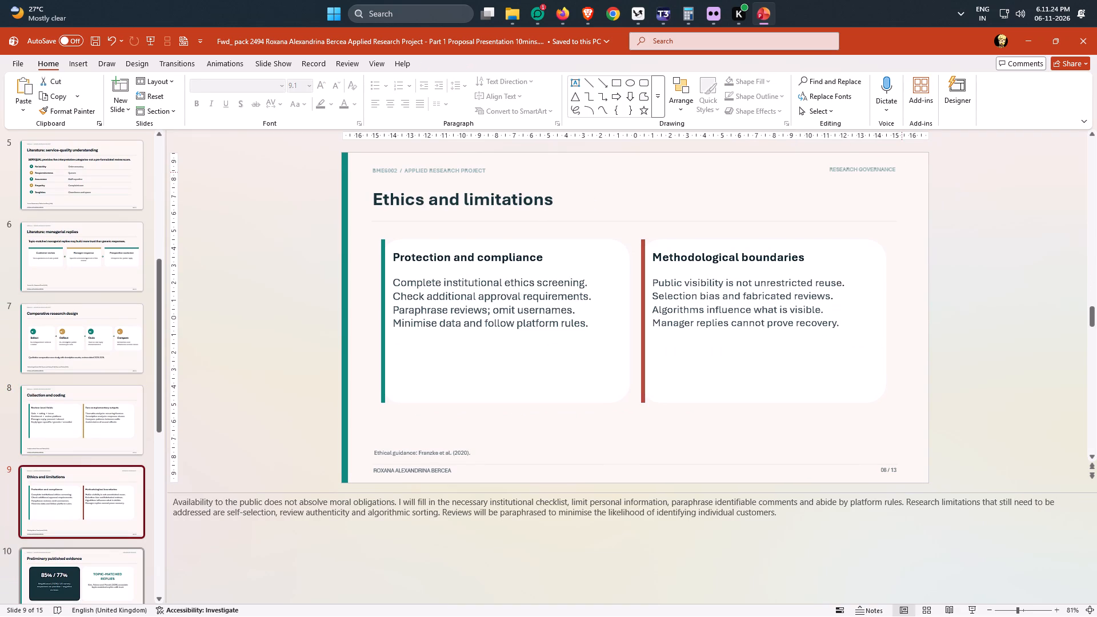
click(886, 165)
click(895, 166)
key(Delete)
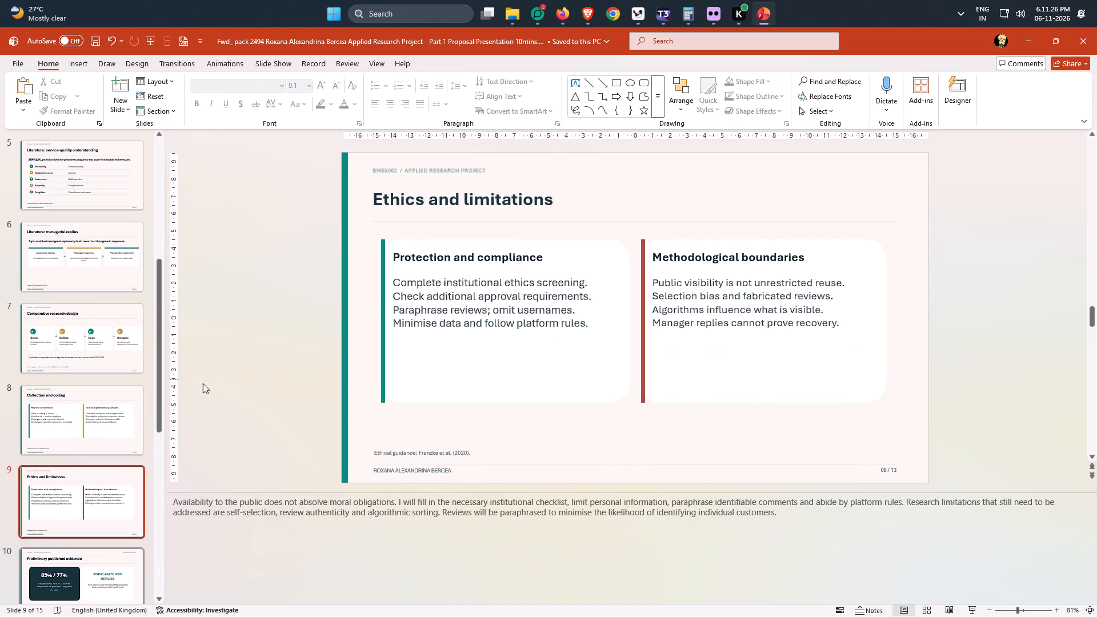
Delete the "PRELIMINARY FINDINGS" header label from slide 10, "Preliminary published evidence".
click(52, 588)
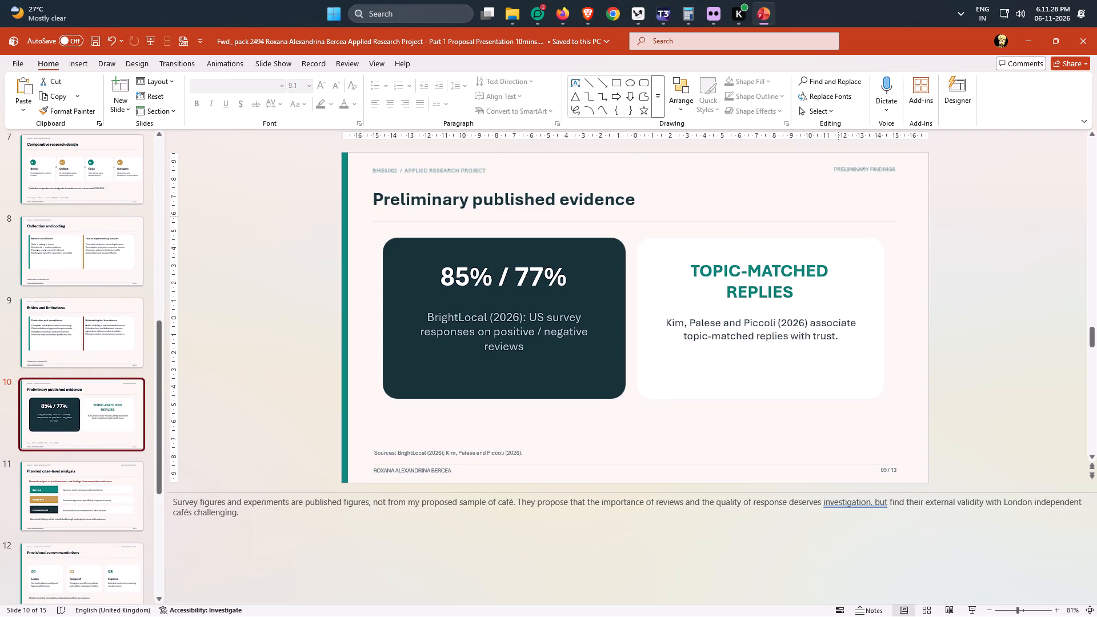
click(872, 166)
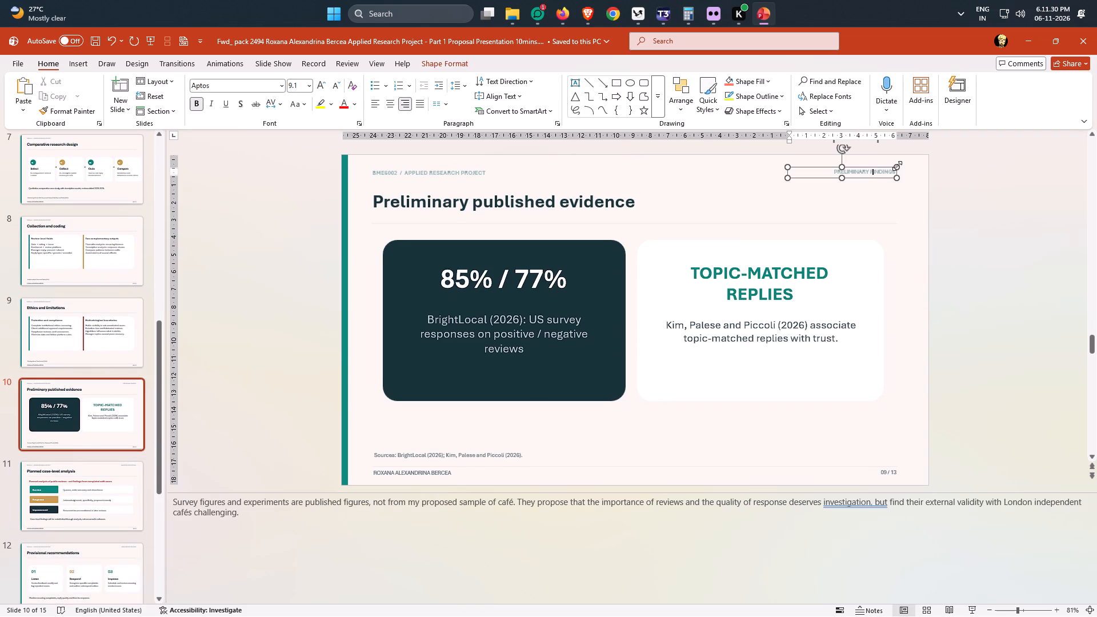
click(897, 166)
key(Delete)
Delete the "ANALYTICAL EXPECTATIONS" header label from slide 11, "Planned case-level analysis".
click(63, 500)
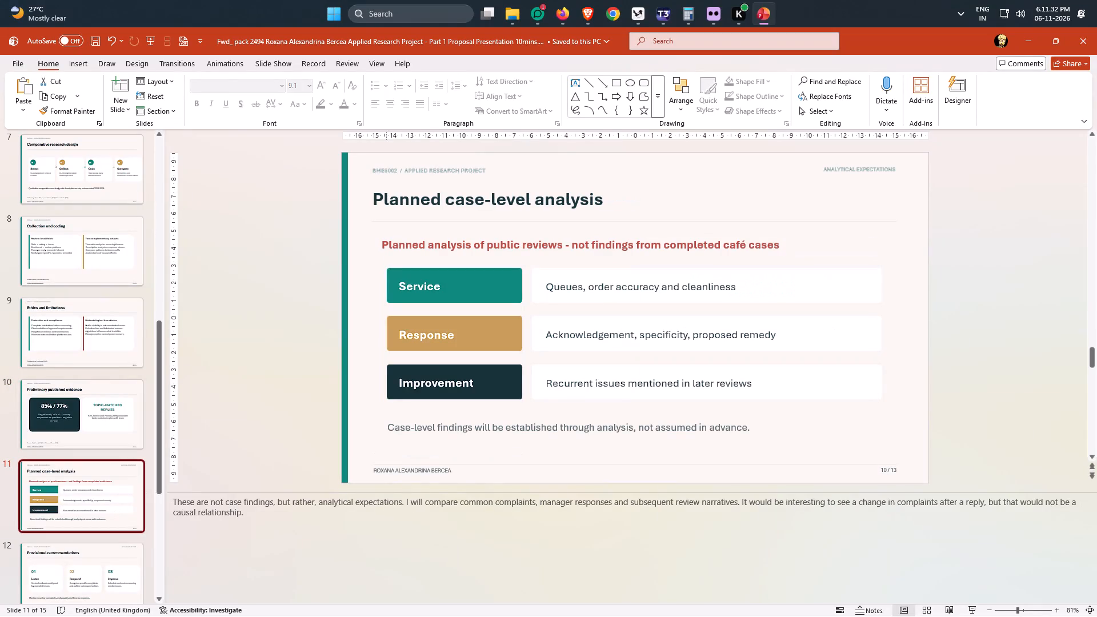
click(880, 173)
click(896, 168)
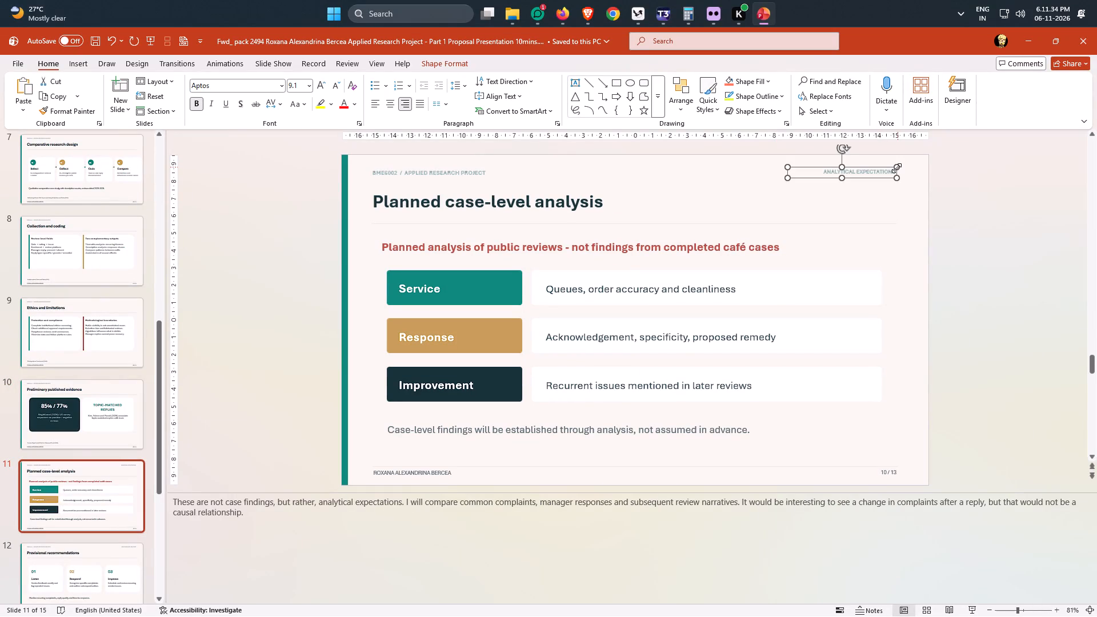
key(Delete)
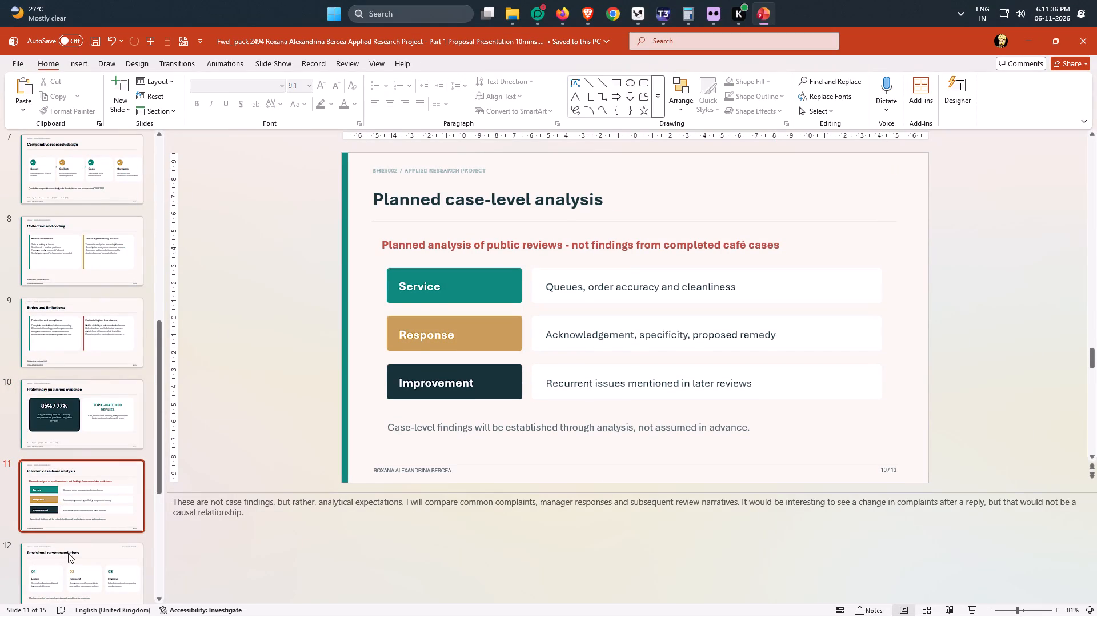
Delete the "APPLICATION TO PRACTICE" header label from slide 12, "Provisional recommendations".
drag(68, 553, 67, 558)
click(884, 174)
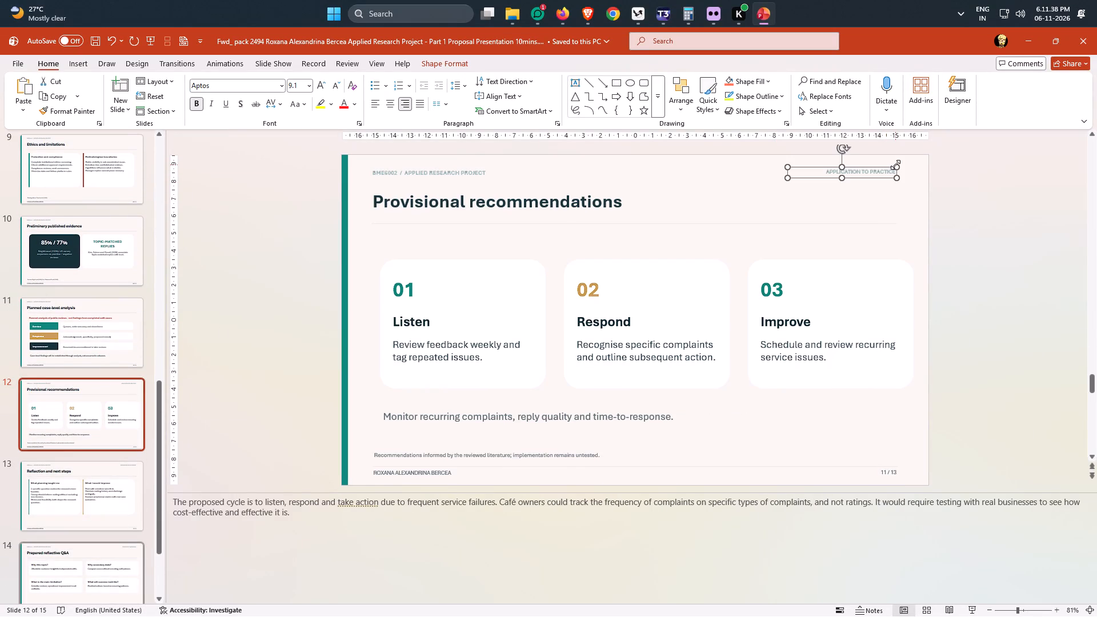
click(895, 165)
key(Delete)
Delete the "RESEARCHER DEVELOPMENT" header label from slide 13, "Reflection and next steps".
click(41, 487)
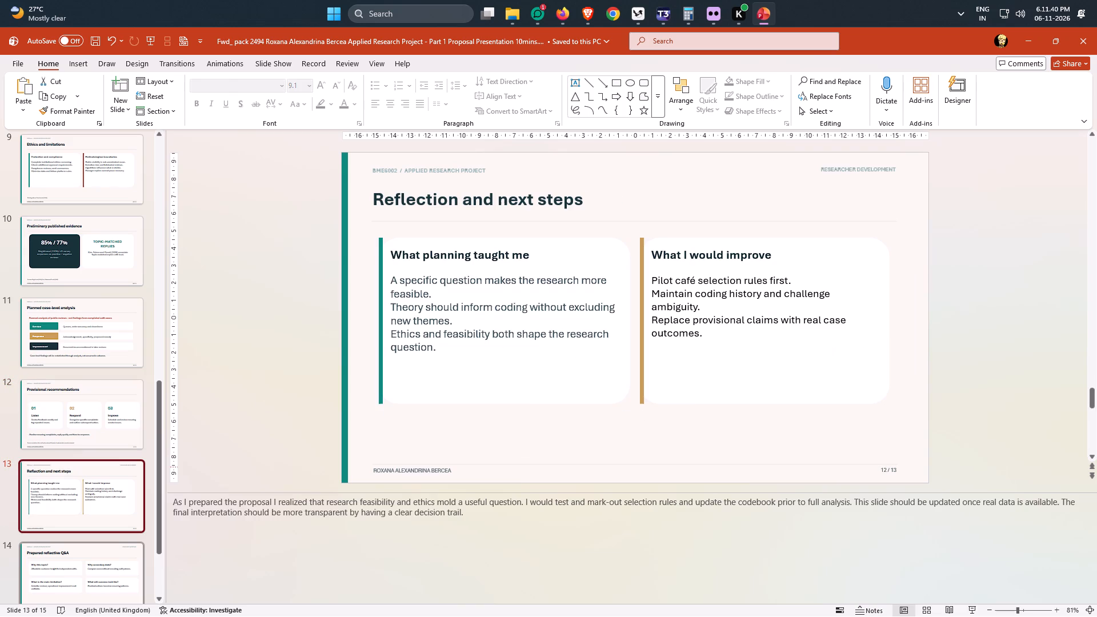
click(878, 170)
click(898, 166)
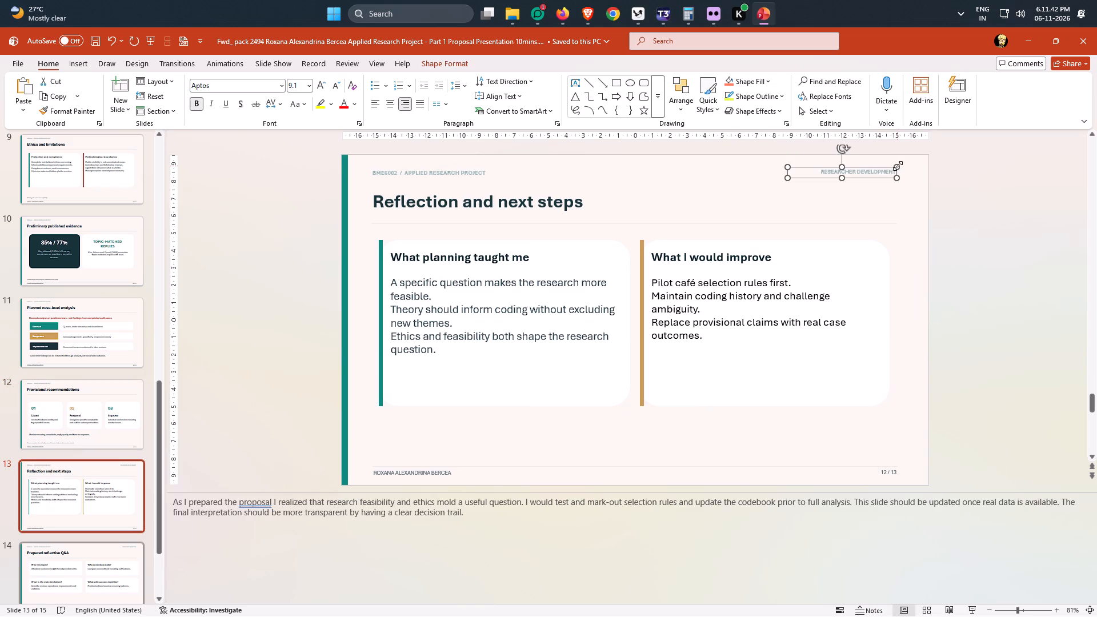
key(Delete)
Delete the "FOUR LIKELY QUESTIONS" header label from slide 14, "Prepared reflective Q&A".
click(55, 564)
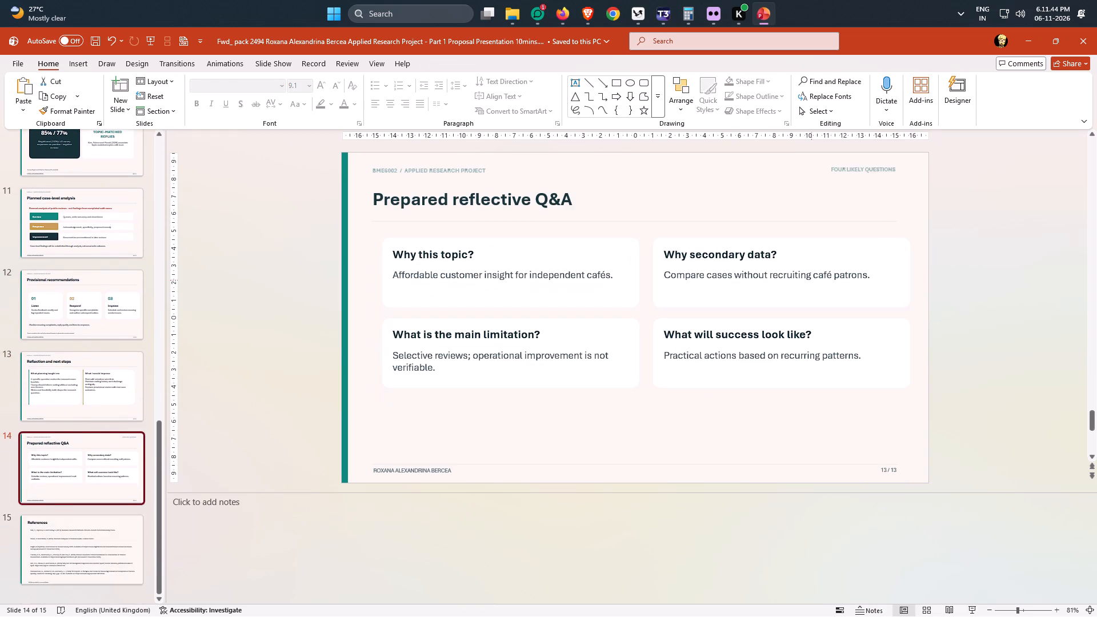
click(892, 166)
click(896, 165)
key(Delete)
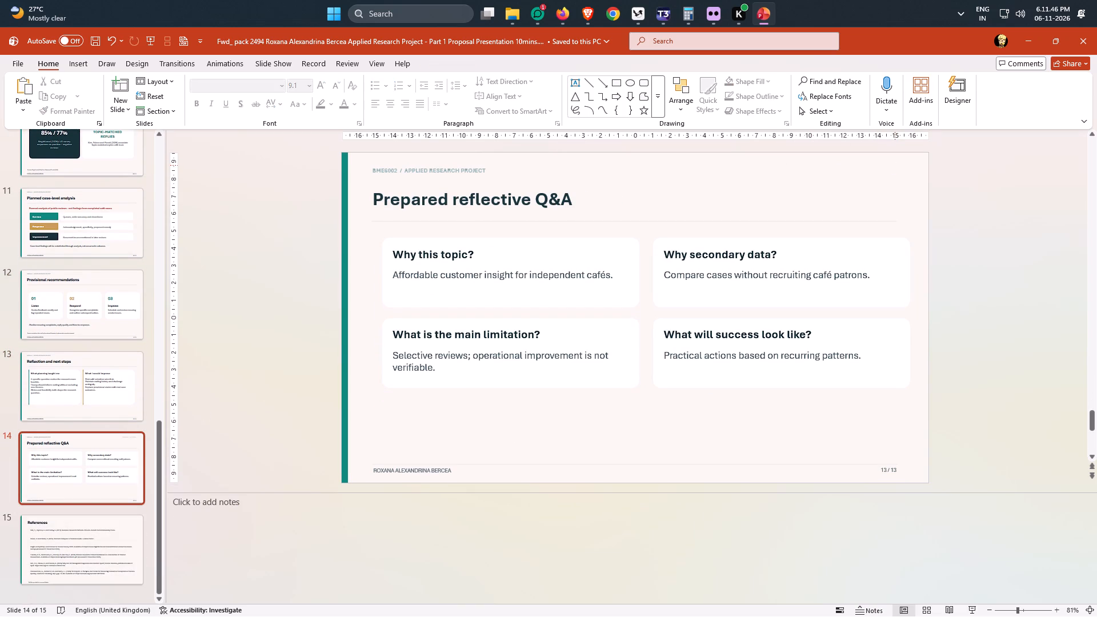
Check the header of the References slide for a section label and save the presentation.
click(82, 536)
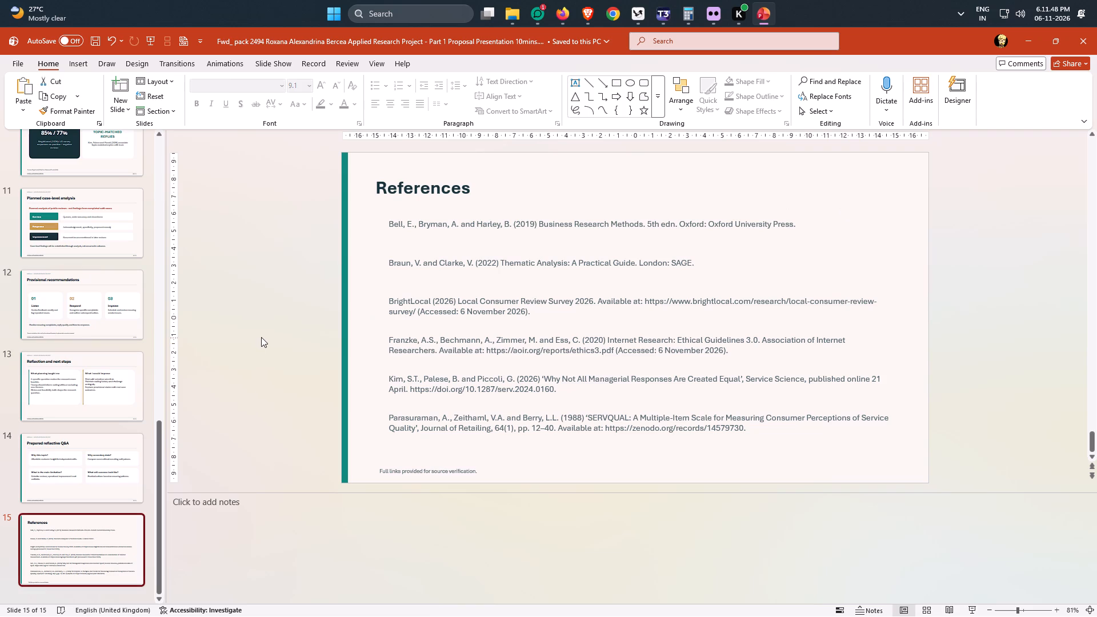
click(261, 337)
key(ctrl+s)
Return to slide 4, "Aim and objectives", to check its header, and save the presentation again.
drag(157, 455, 173, 153)
scroll(128, 247, up, 1)
click(99, 421)
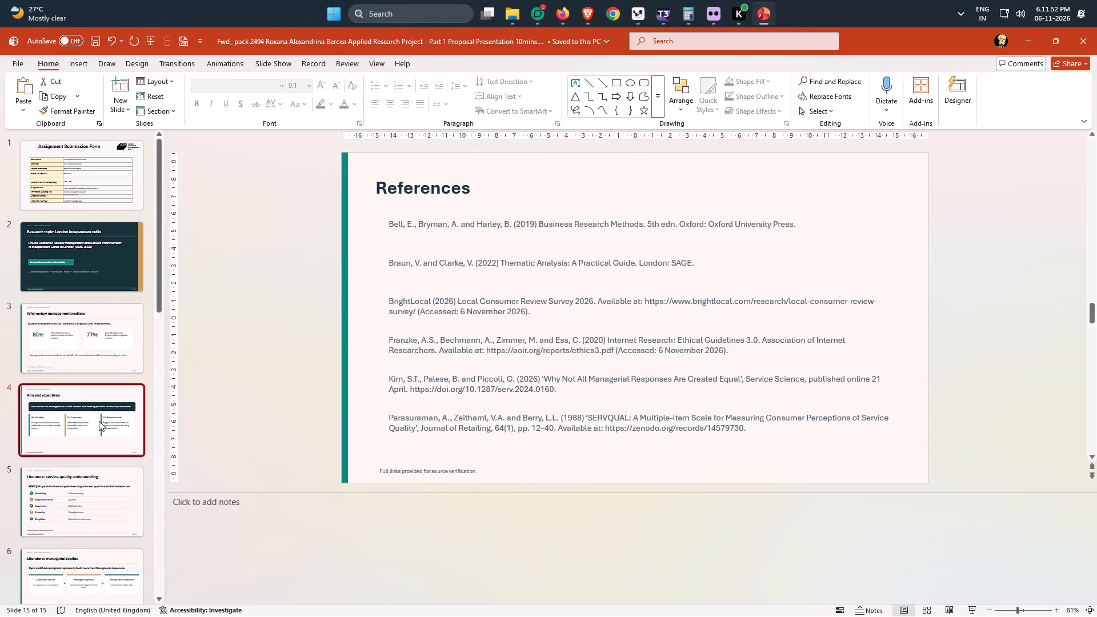
click(230, 291)
key(ctrl+s)
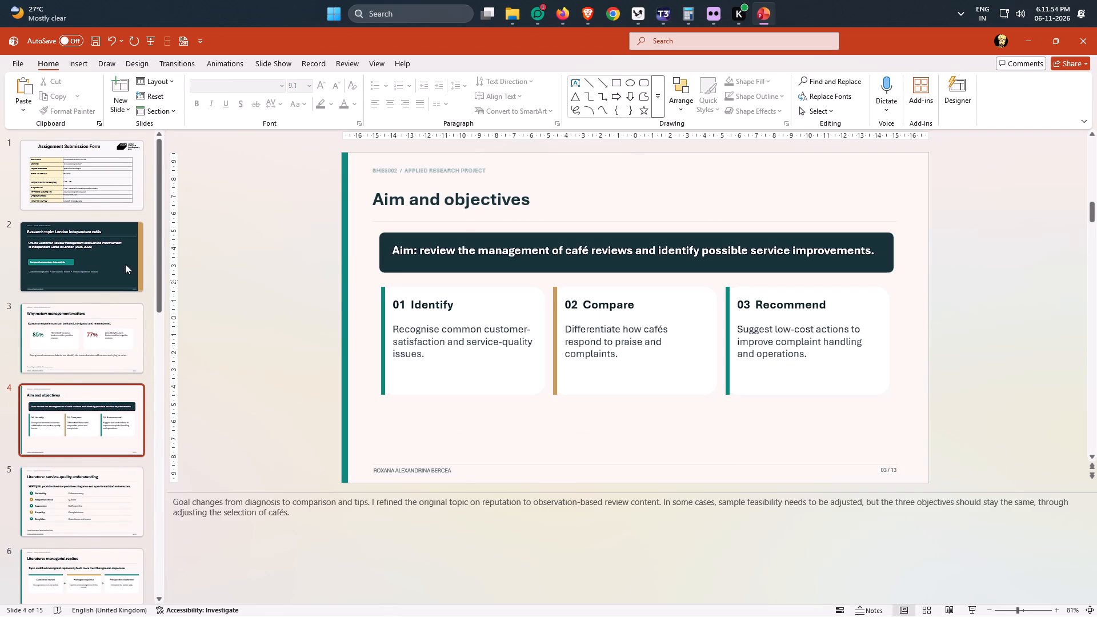
Check slide 2, "Research topic: London independent cafés", and slide 3, "Why review management matters", for leftover header labels.
click(83, 253)
click(89, 334)
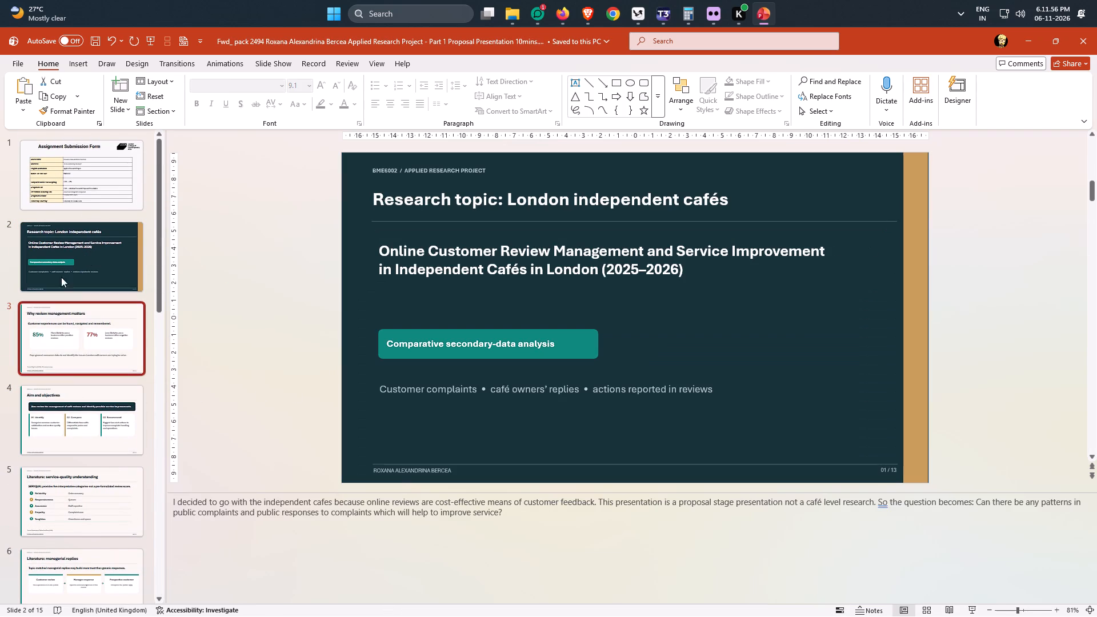
click(57, 265)
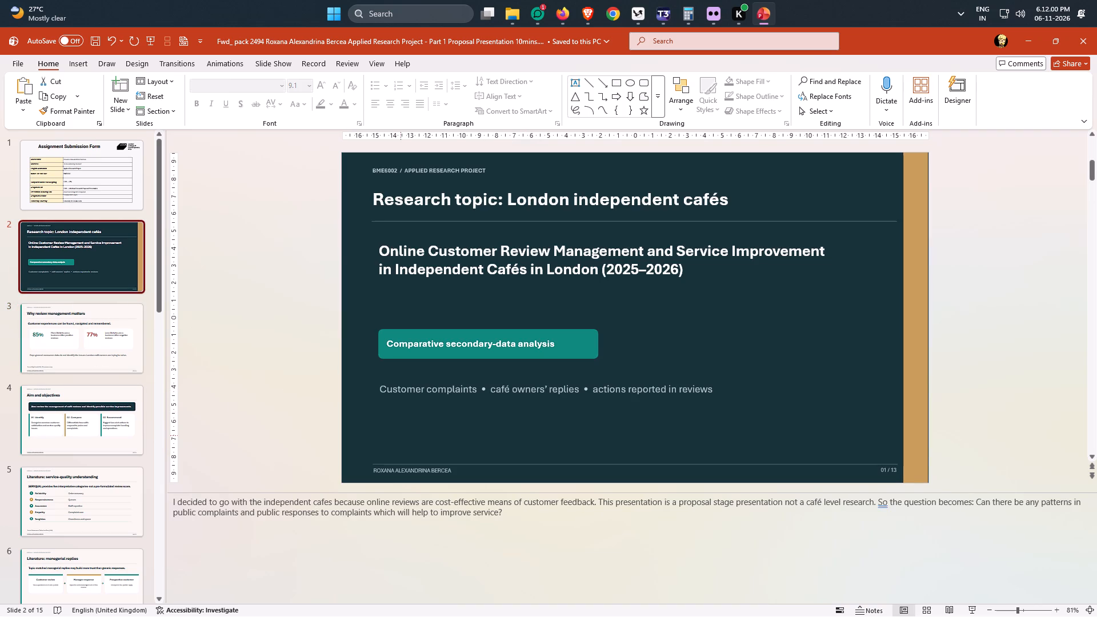
Capitalise the first letters of "Café", "Replies" and "Actions" in the text line beneath the "Comparative secondary-data analysis" box on slide 2.
click(450, 388)
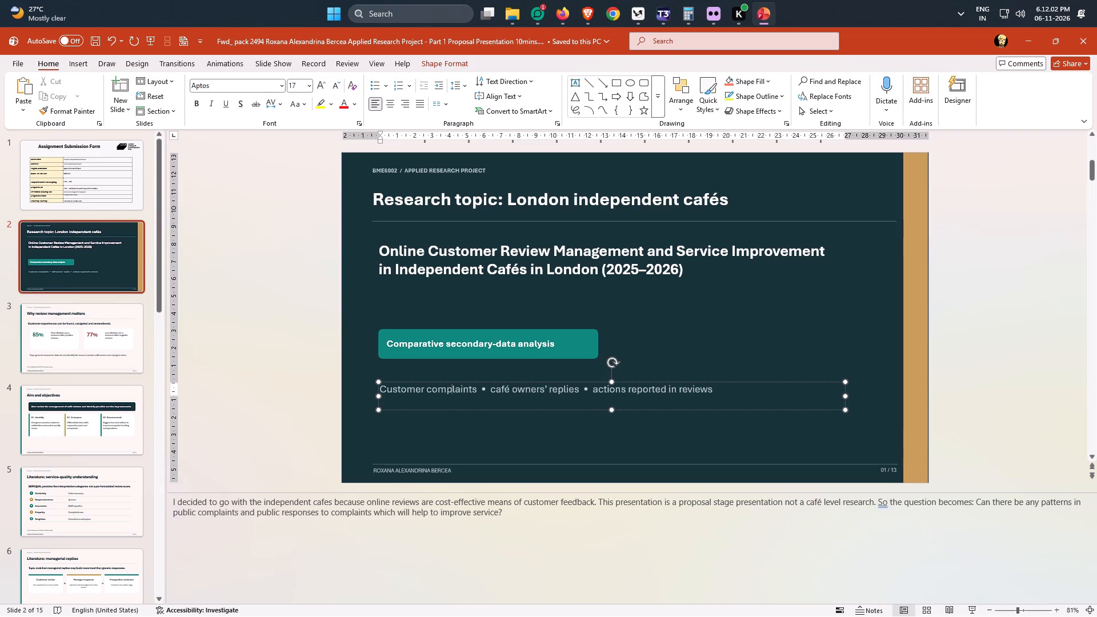
click(469, 382)
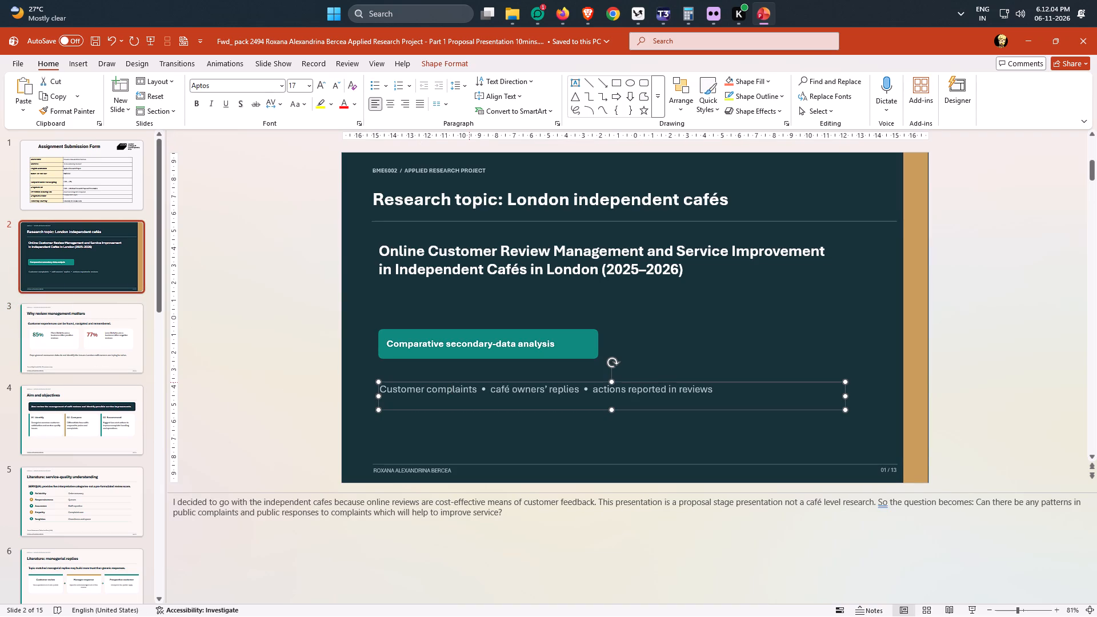
click(491, 391)
key(shift+Right)
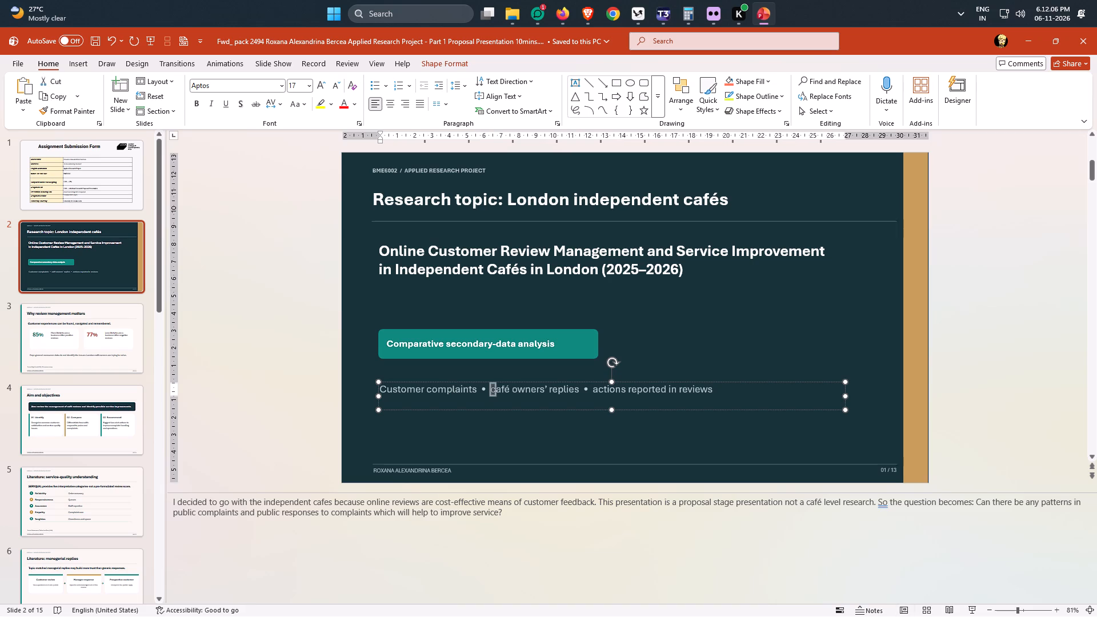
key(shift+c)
key(ctrl+Right)
key(ctrl+Right)
key(ctrl+Right)
key(shift+Right)
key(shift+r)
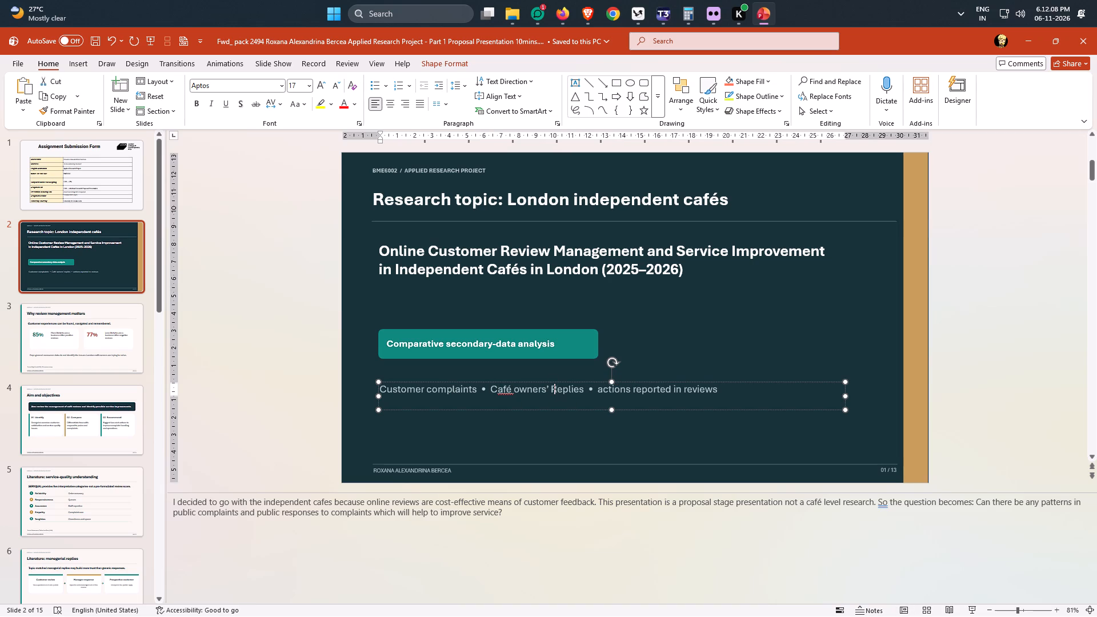
key(ctrl+Right)
key(ctrl+Right)
key(Right)
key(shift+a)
key(BackSpace)
key(BackSpace)
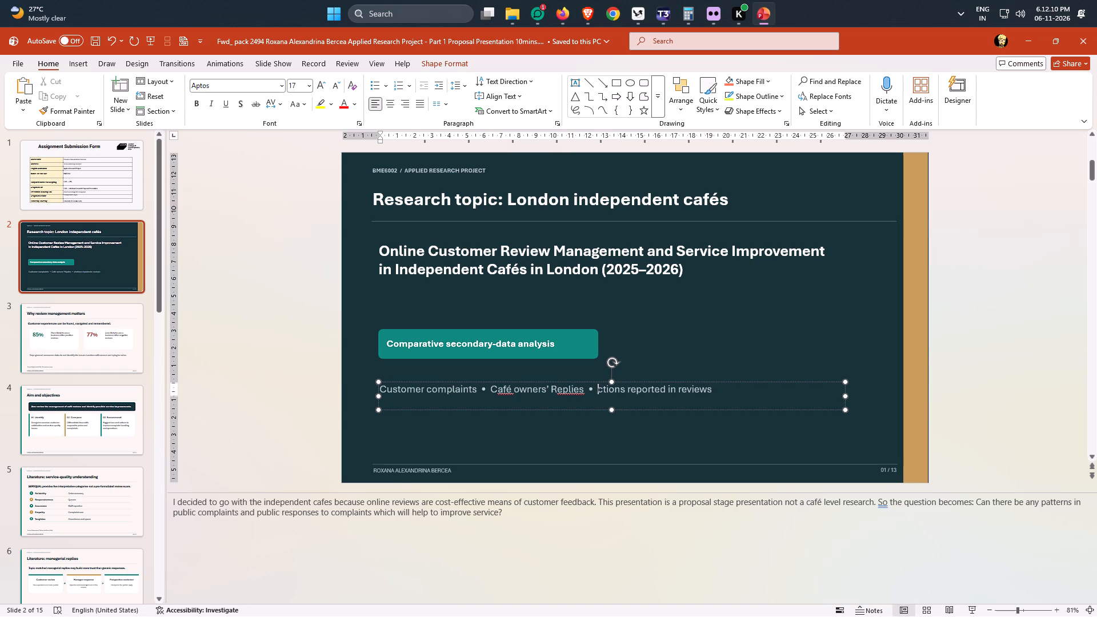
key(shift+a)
click(302, 326)
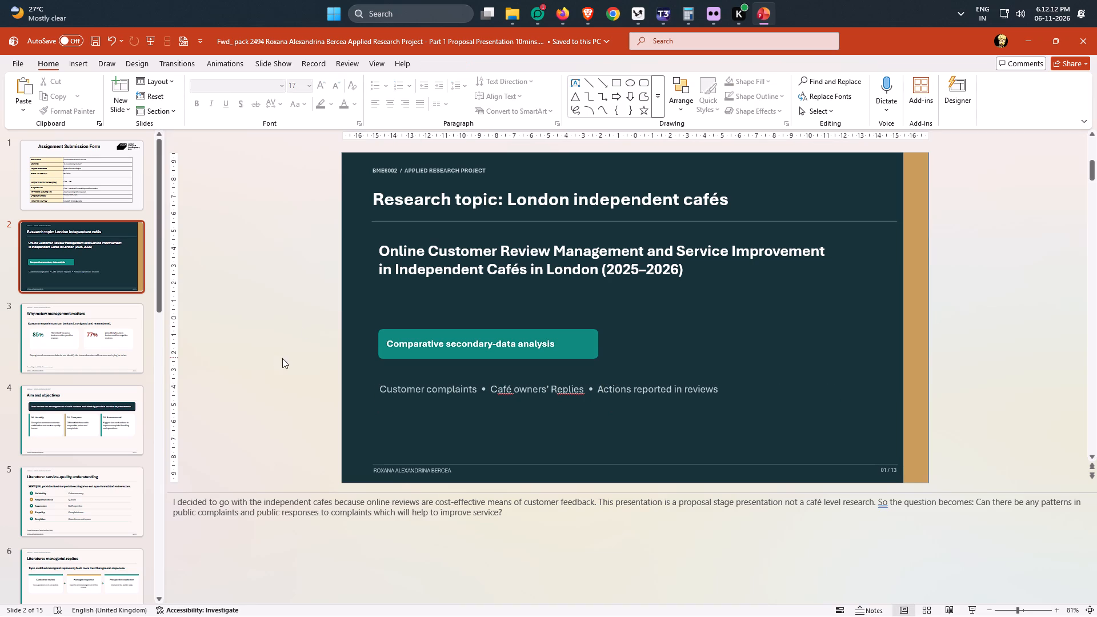
Go to slide 3, "Why review management matters", save the presentation and close it.
click(54, 356)
click(250, 312)
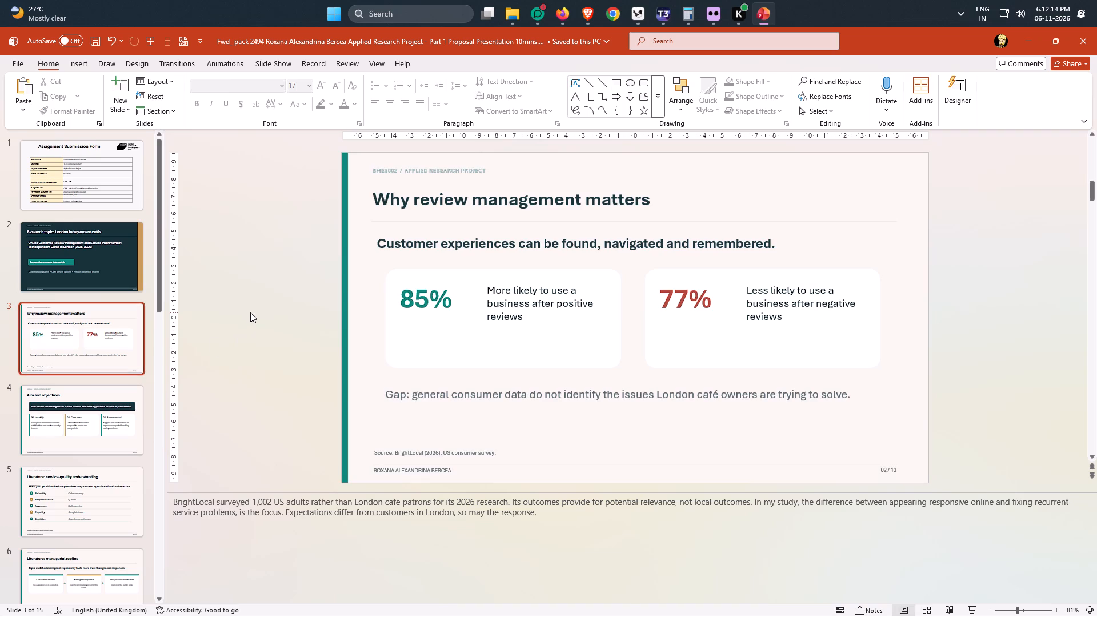
key(ctrl+s)
click(1076, 45)
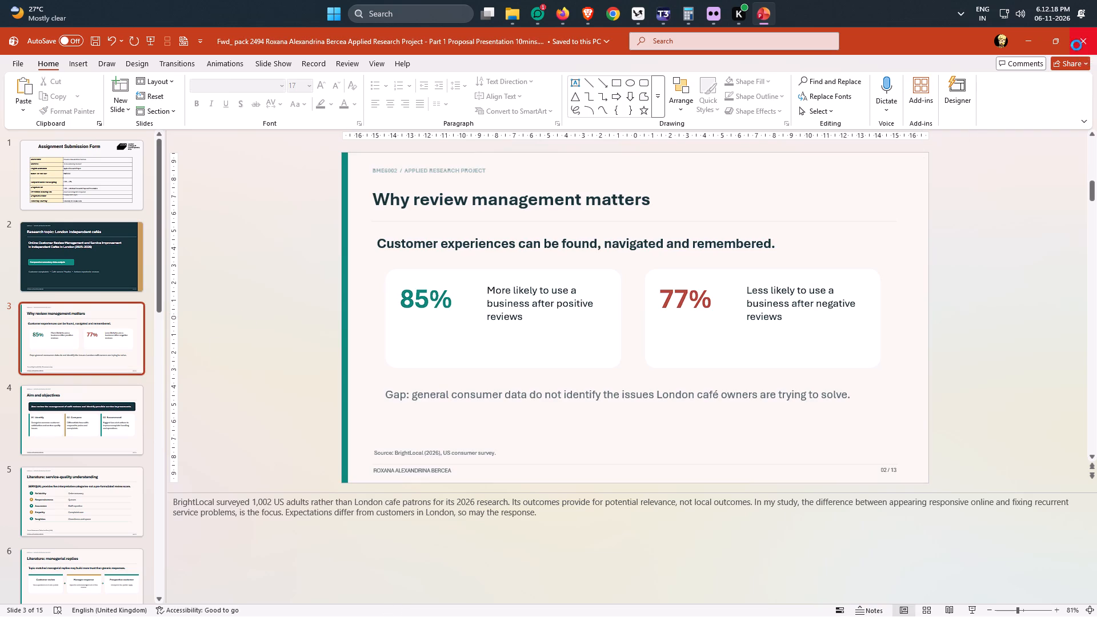
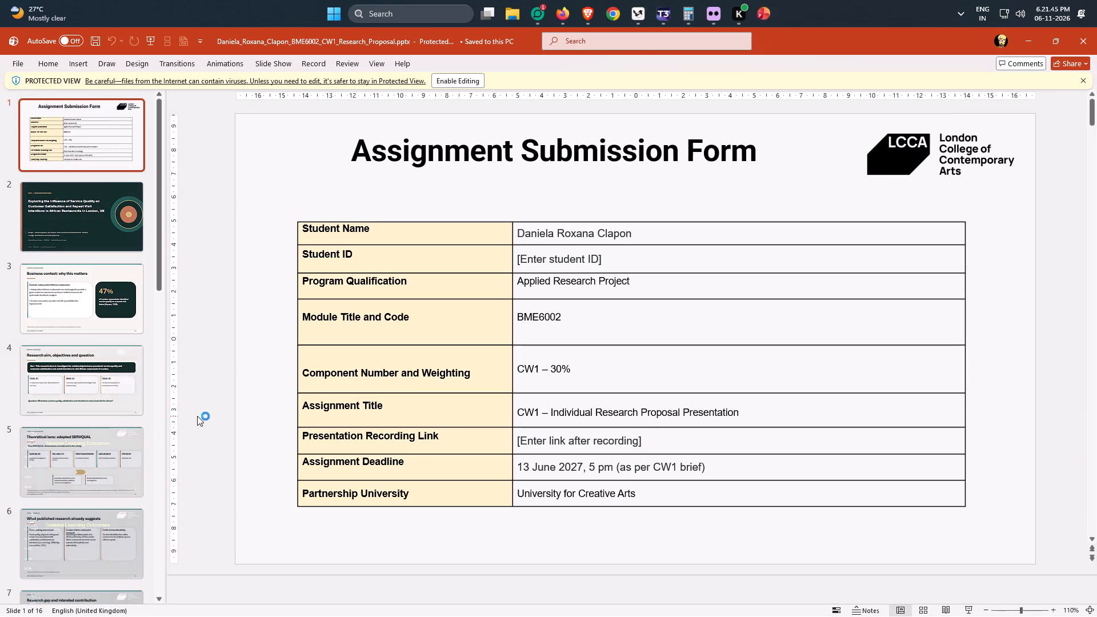
click(454, 82)
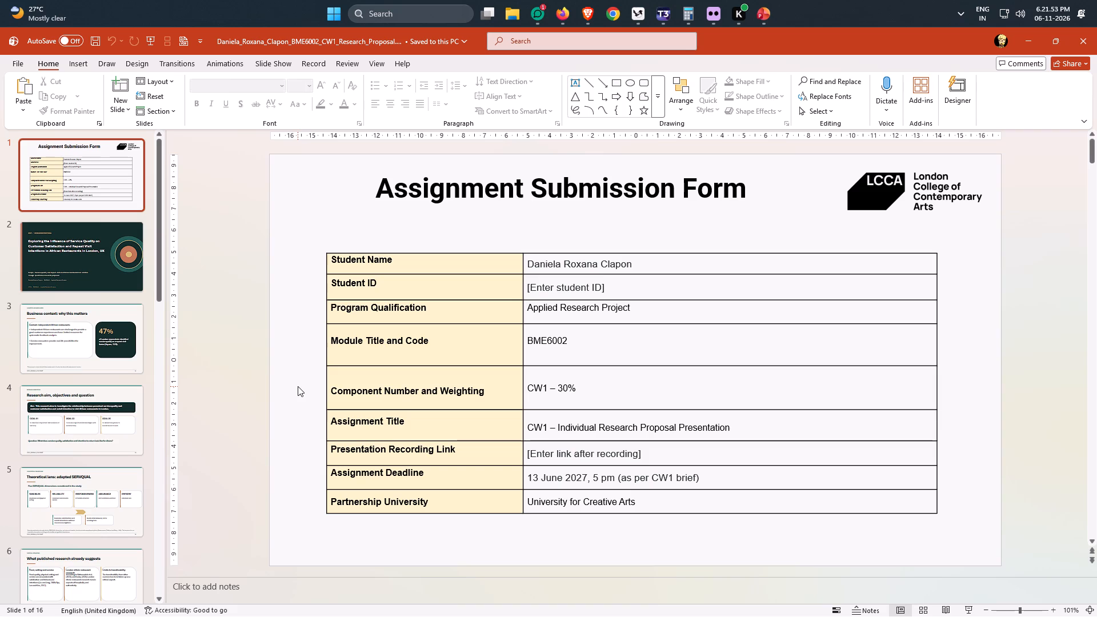
On slide 2, move the title text box up, just beneath the "CW1 / RESEARCH PROPOSAL" label and clear of the LO1 placeholder text.
click(77, 273)
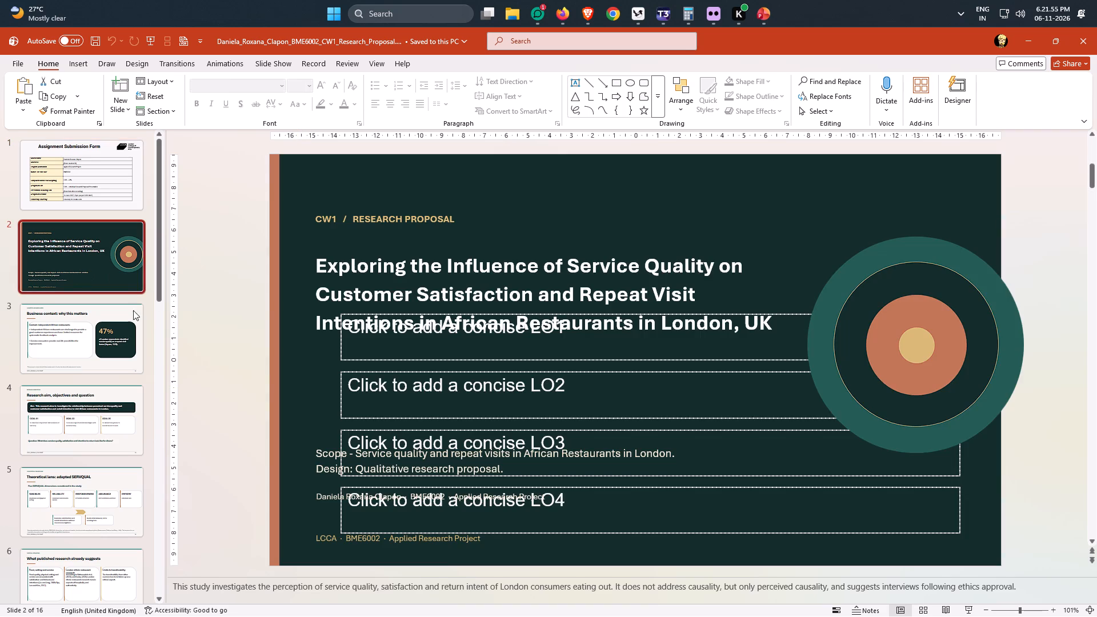
click(404, 286)
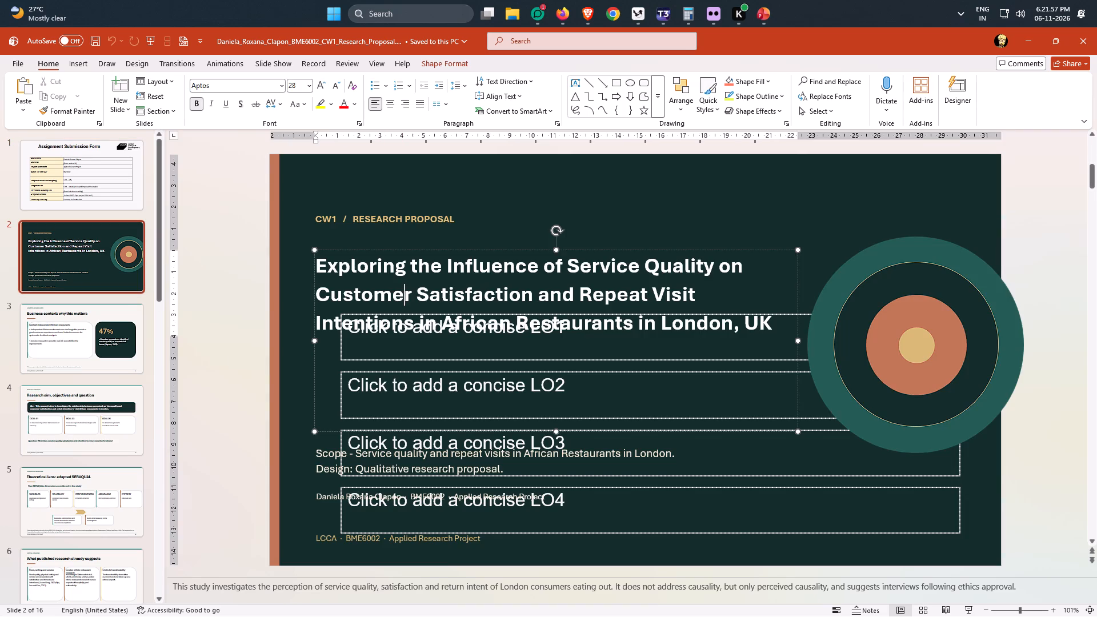
drag(511, 250, 507, 240)
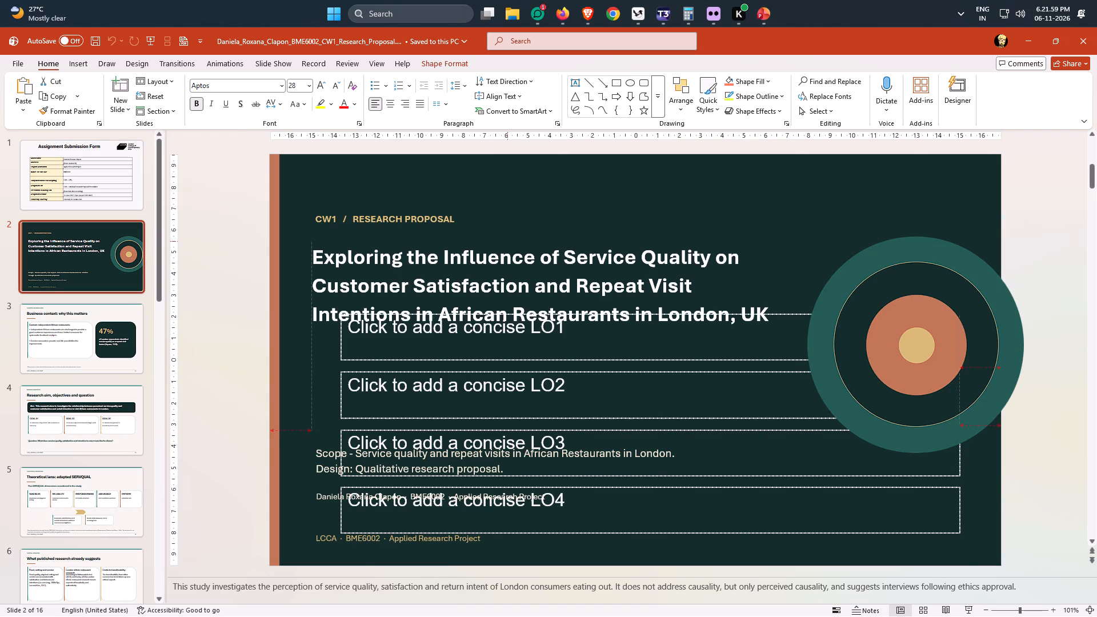
drag(507, 240, 510, 225)
click(429, 346)
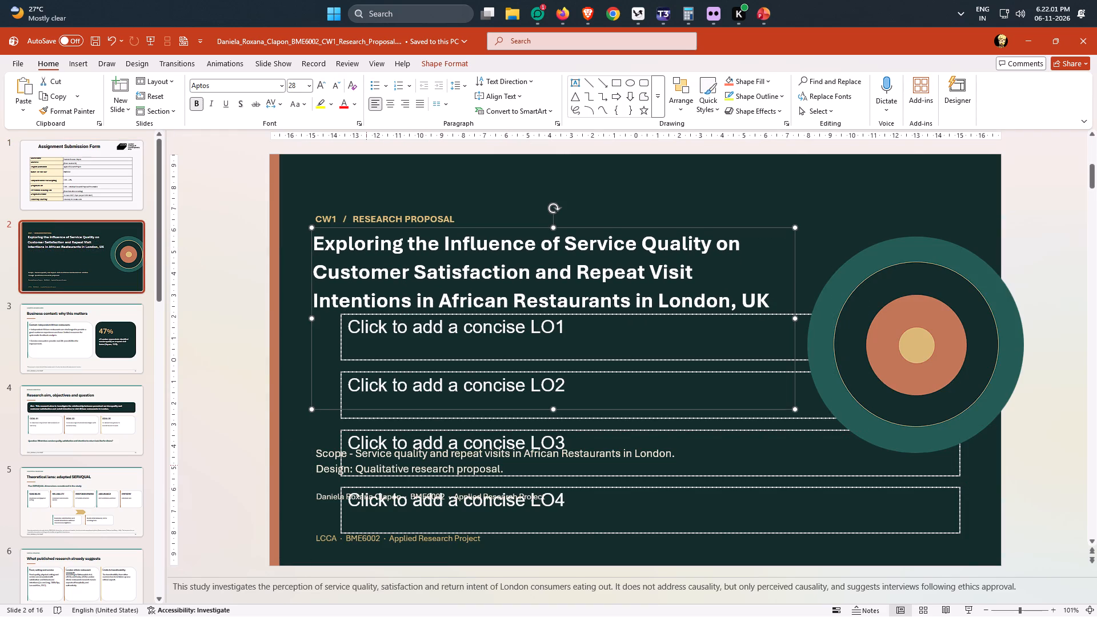
click(342, 427)
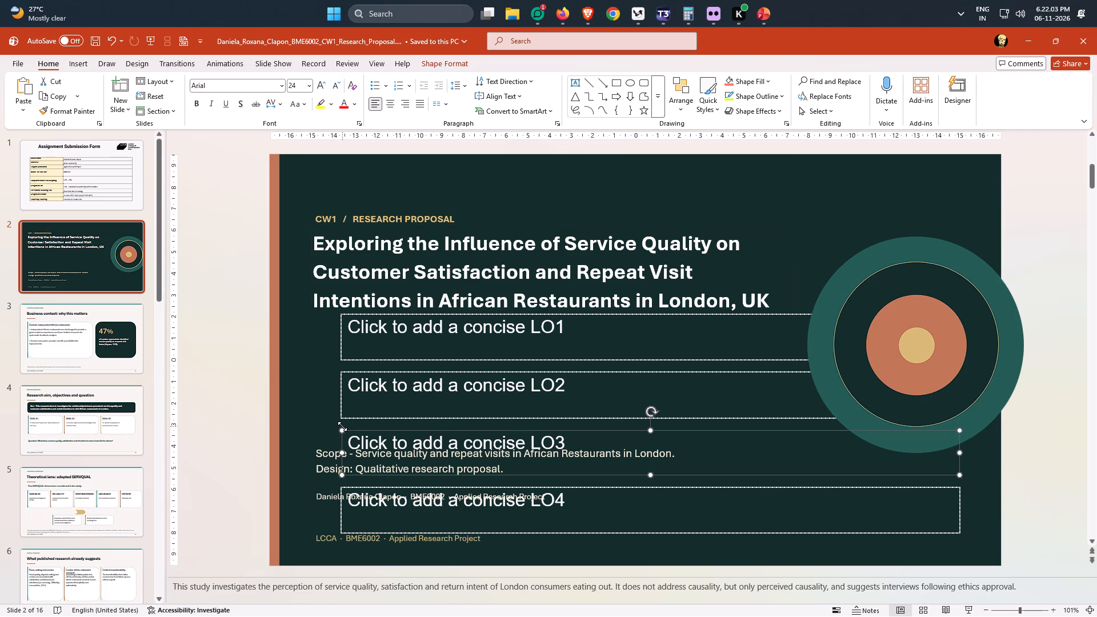
Review the layout of slide 3, "Business context: why this matters", and slide 4, "Research aim, objectives and question", comparing with slide 2.
click(67, 358)
click(68, 284)
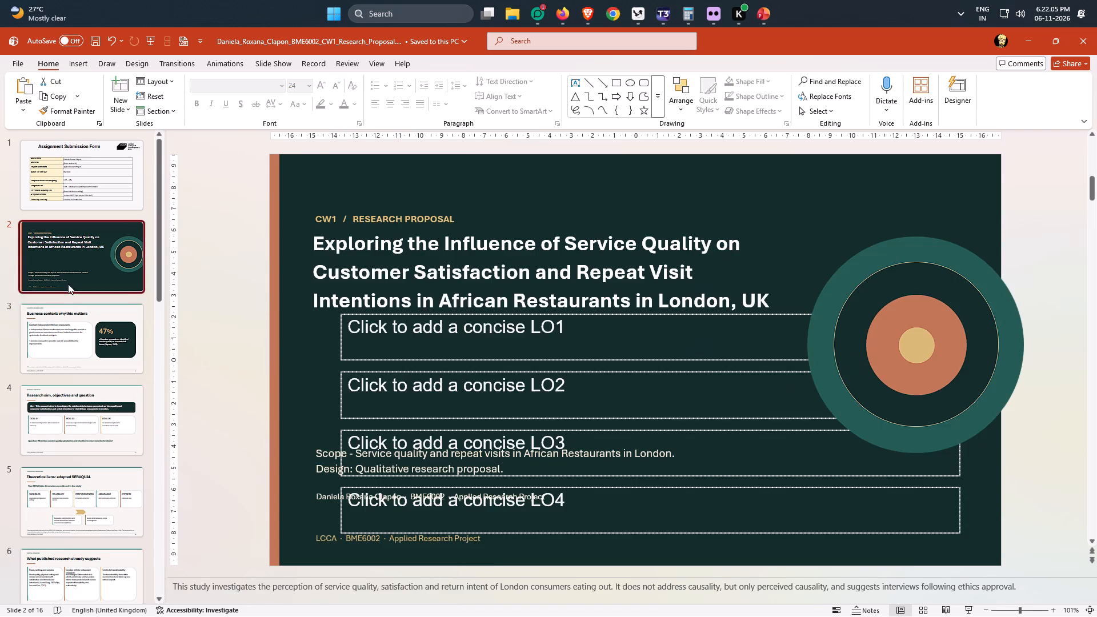
click(64, 340)
click(72, 421)
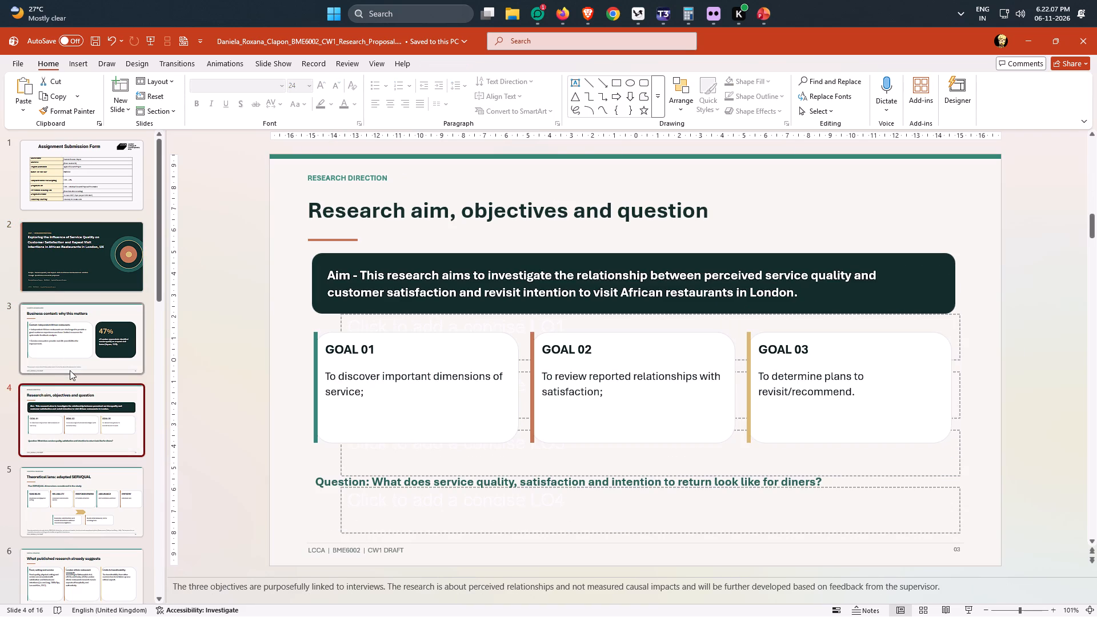